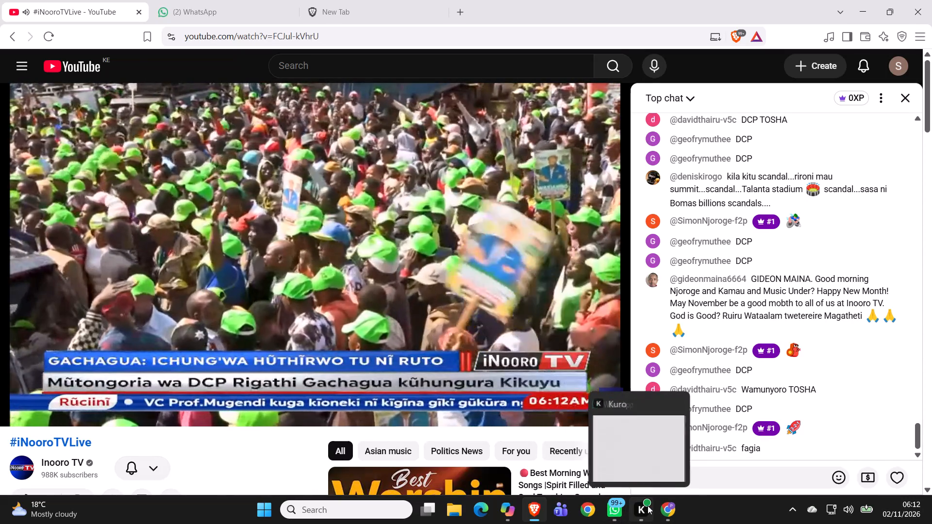
Switch to the WorldQuant BRAIN window in Chrome and maximize it to view the Simulation 12 code.
click(670, 516)
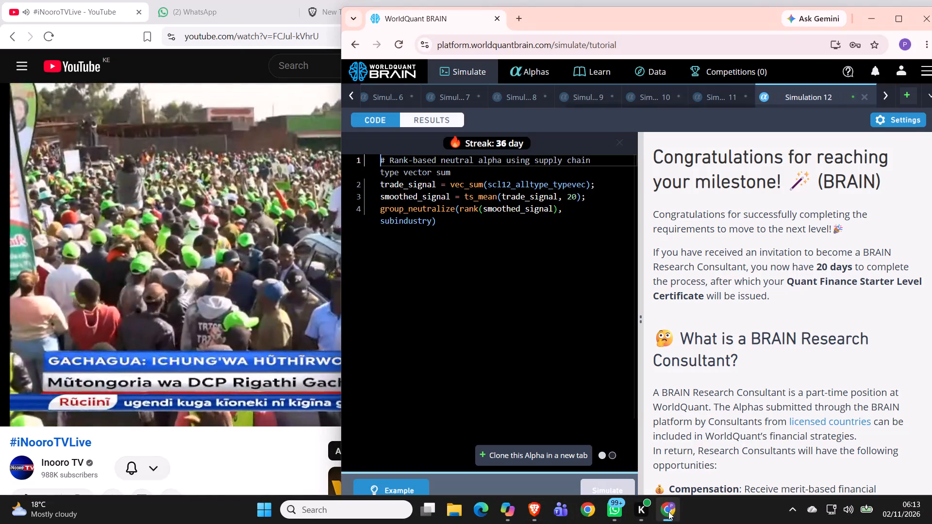
click(471, 283)
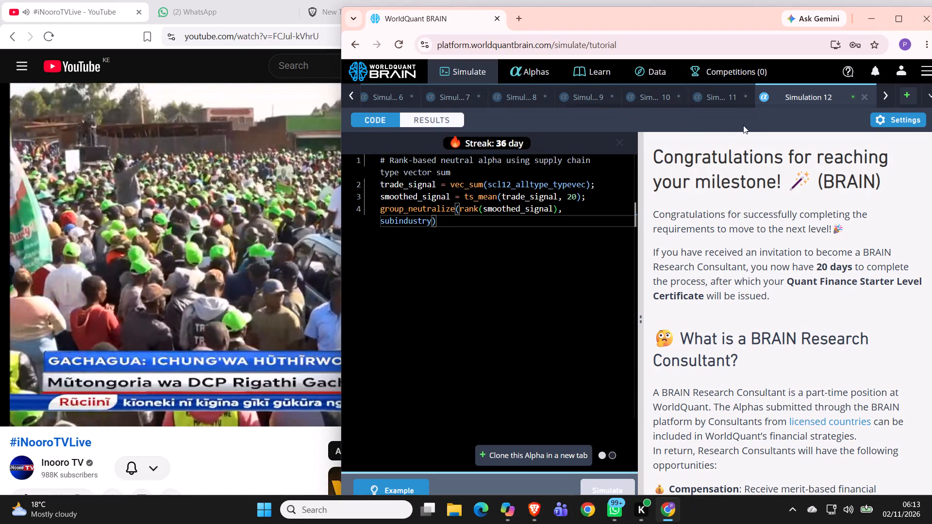
scroll(722, 285, down, 2)
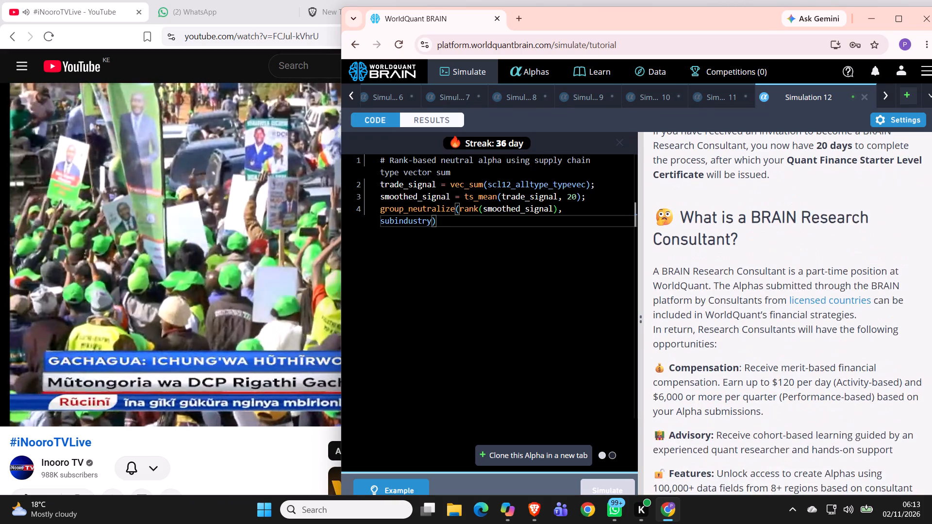
scroll(722, 285, down, 3)
scroll(722, 285, up, 5)
click(415, 302)
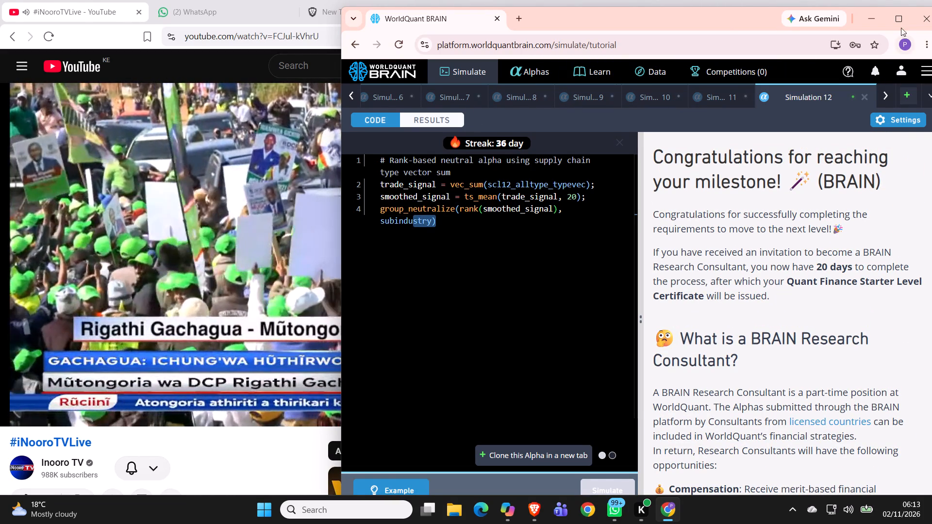
click(896, 11)
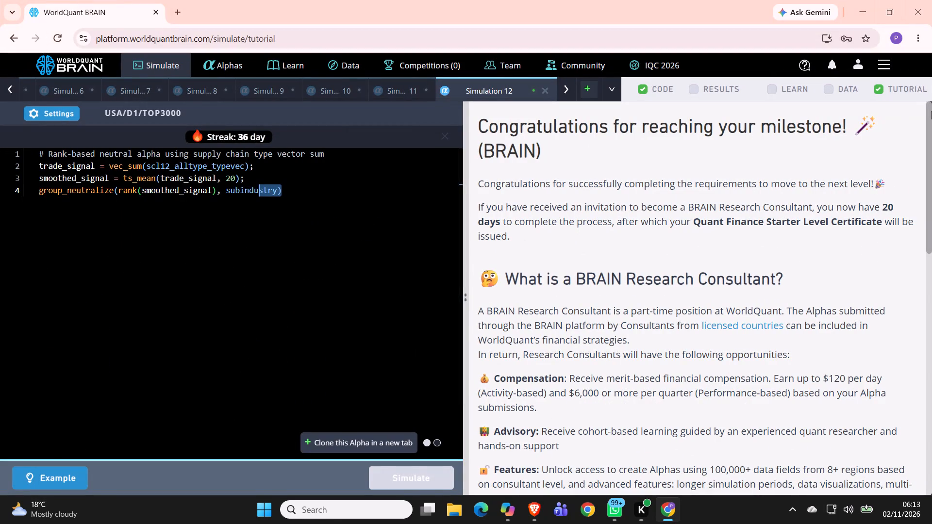
click(455, 162)
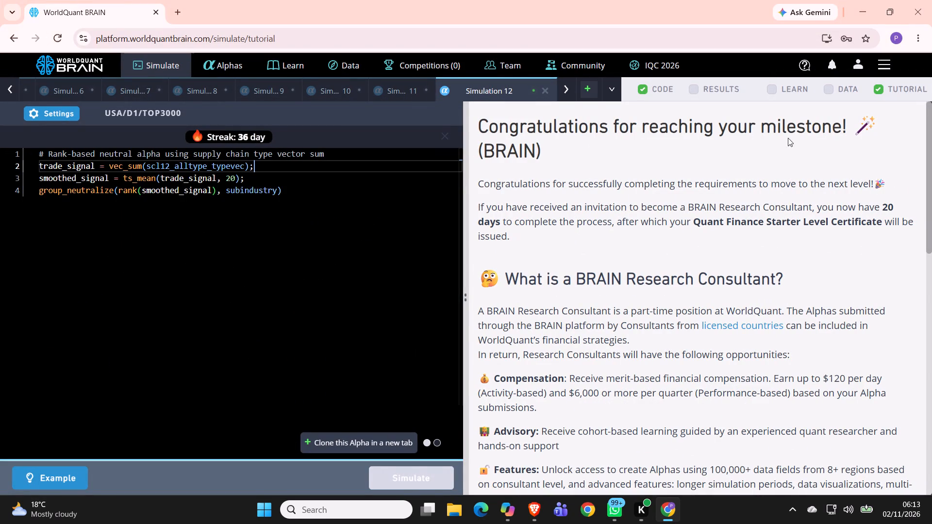
Browse all datasets in the Data section and open the Price Volume Data for Equity dataset.
click(225, 69)
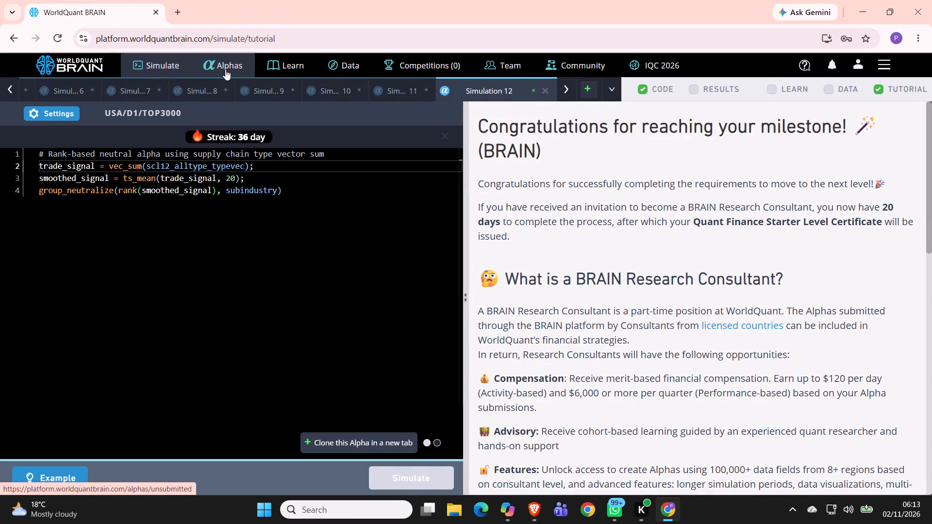
click(346, 75)
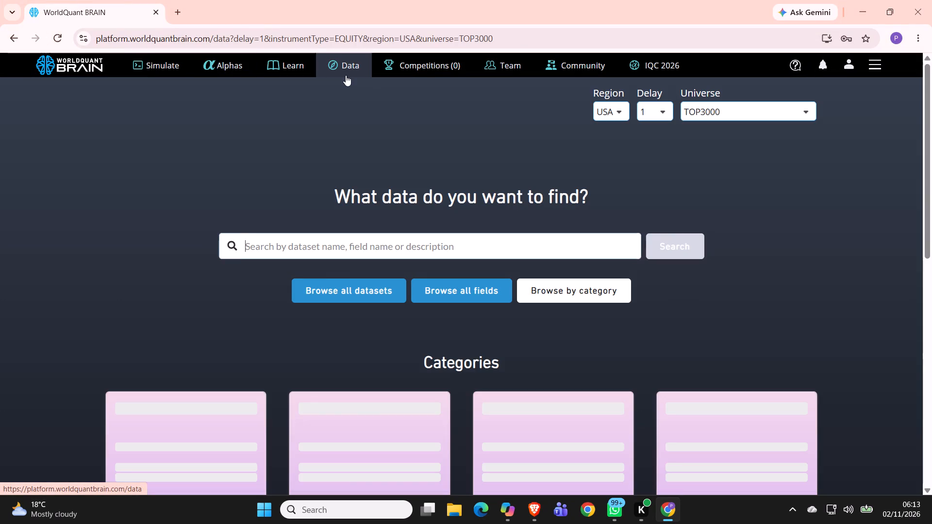
scroll(341, 279, down, 2)
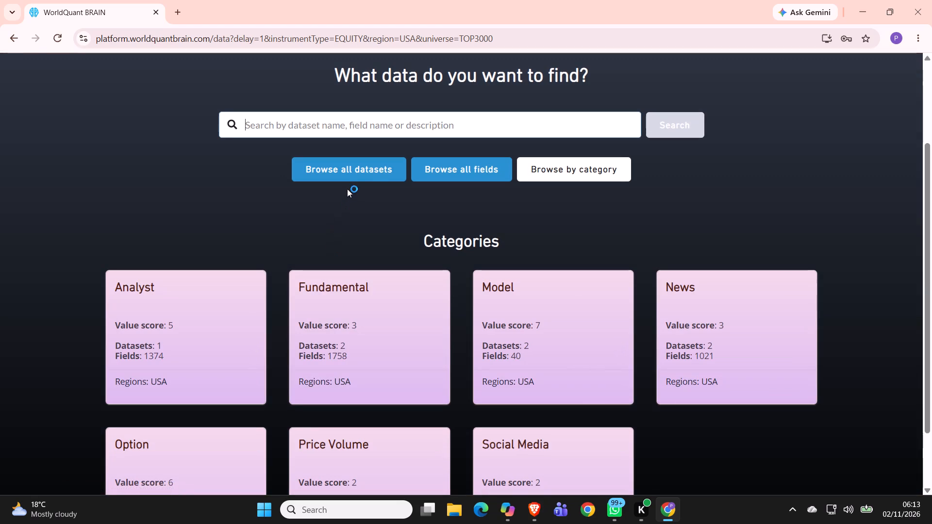
click(367, 168)
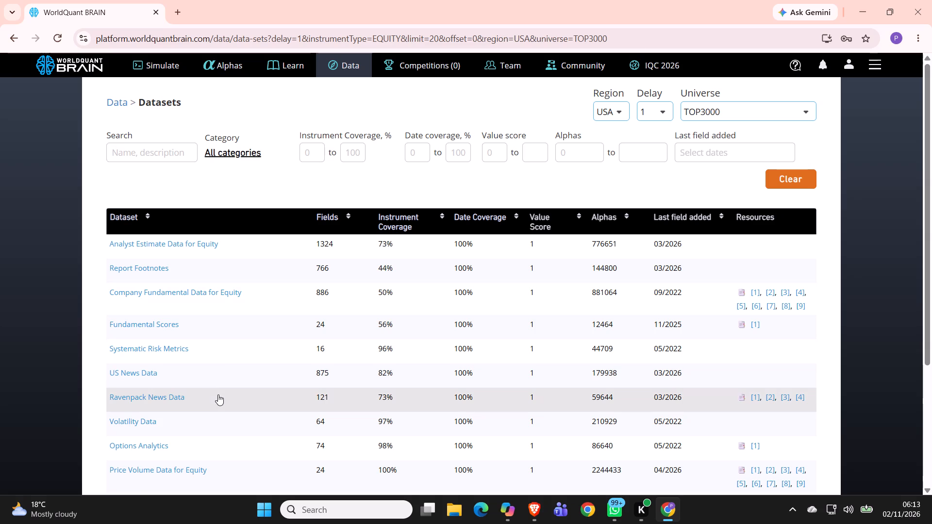
scroll(208, 411, down, 1)
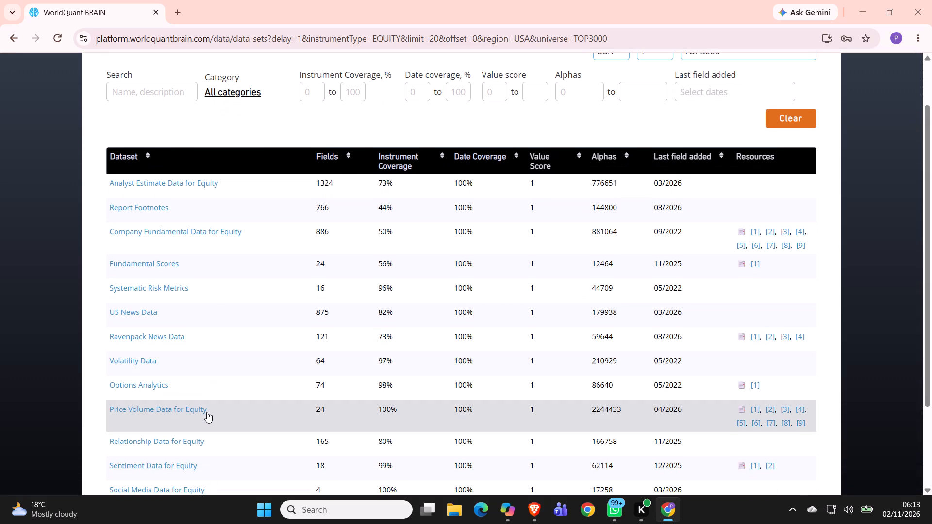
click(206, 412)
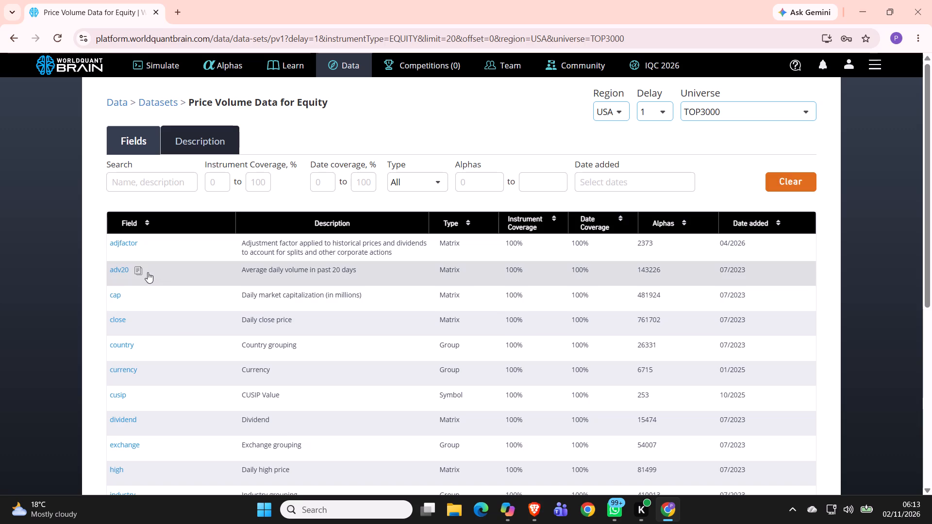
Open the details page of the adv20 field.
scroll(223, 339, down, 1)
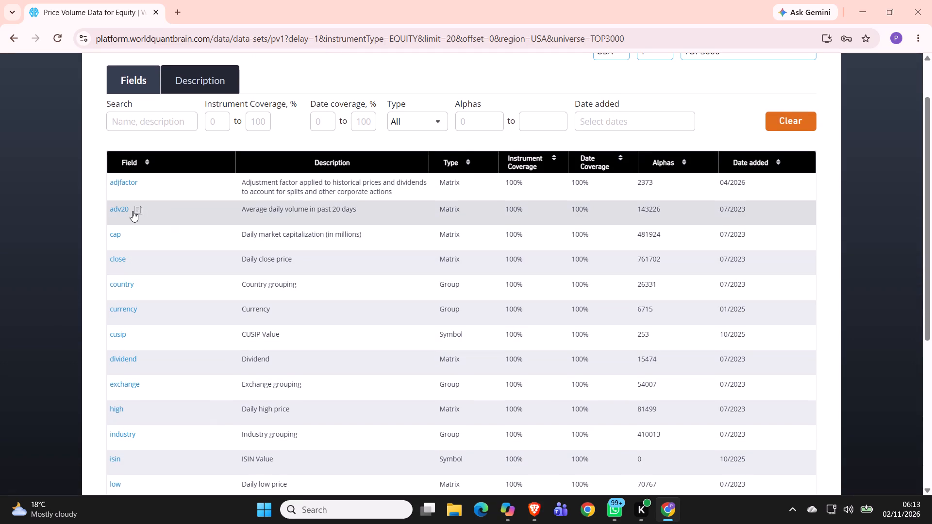
drag(116, 205, 222, 210)
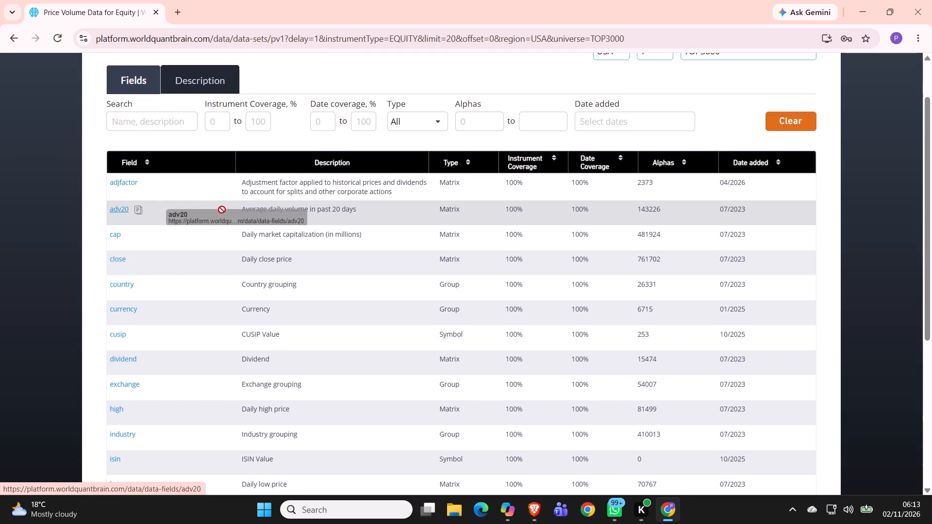
drag(222, 210, 236, 211)
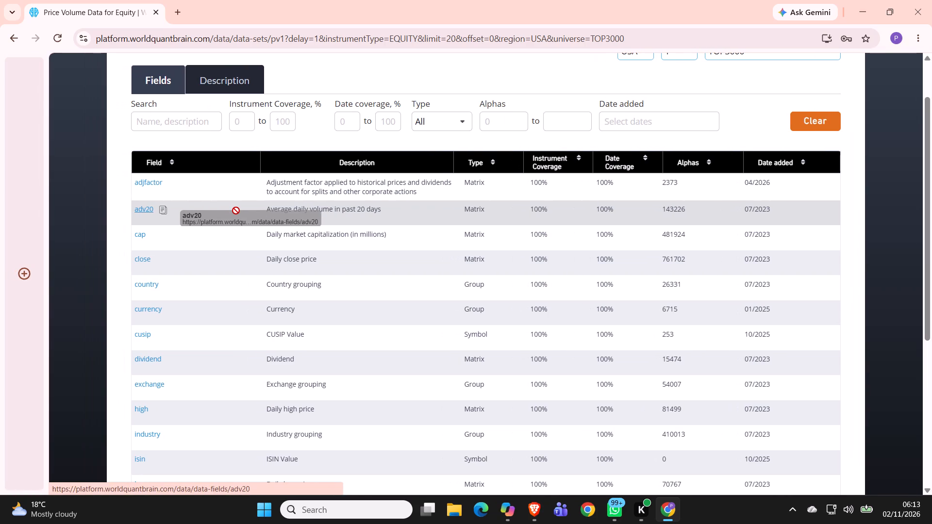
drag(236, 211, 238, 211)
drag(244, 212, 236, 204)
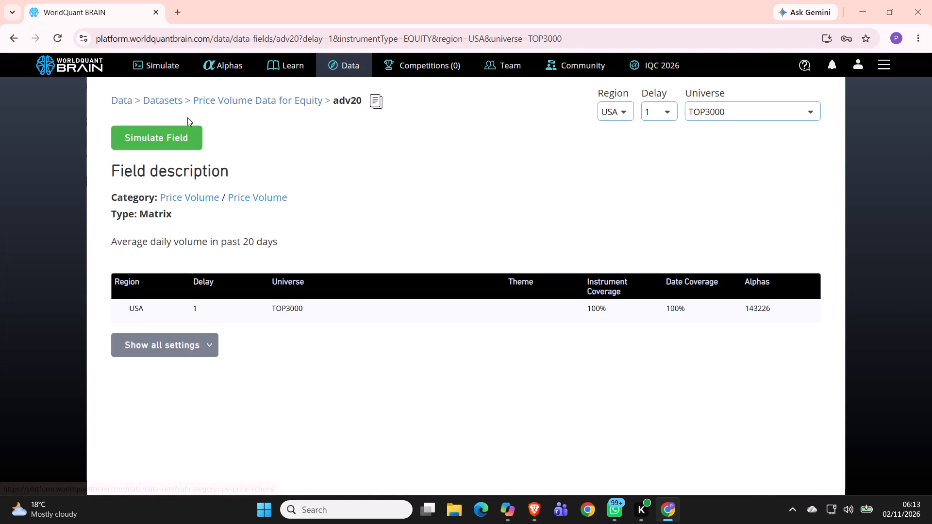
Return to the datasets list, search it for price and open Price Volume Data for Equity.
click(146, 102)
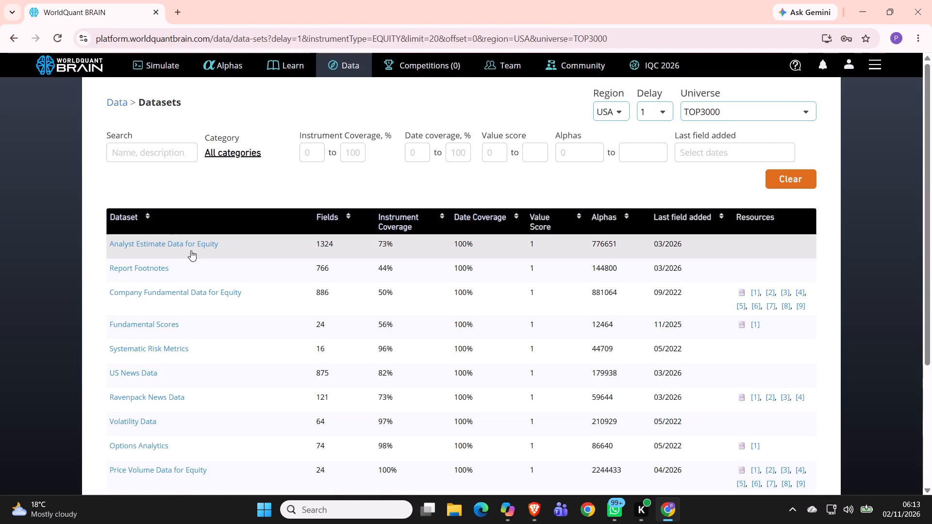
scroll(193, 330, down, 1)
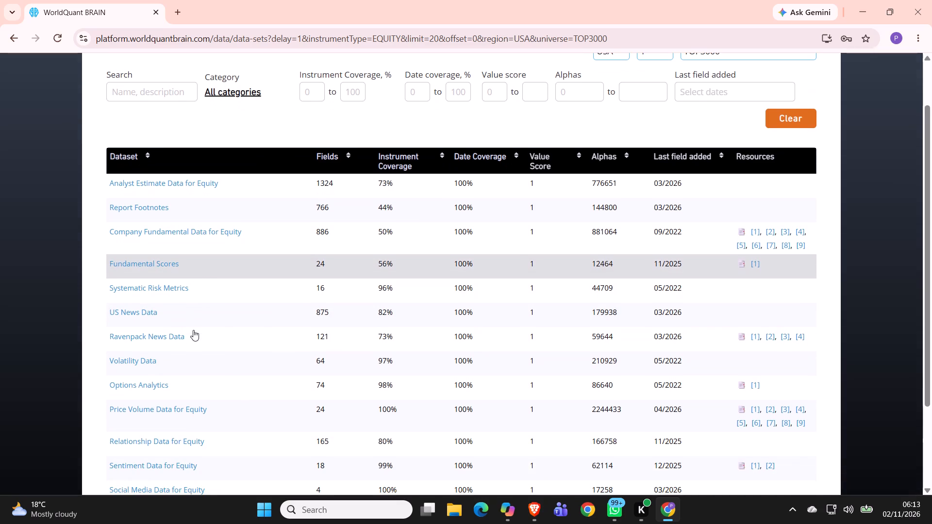
scroll(193, 331, up, 9)
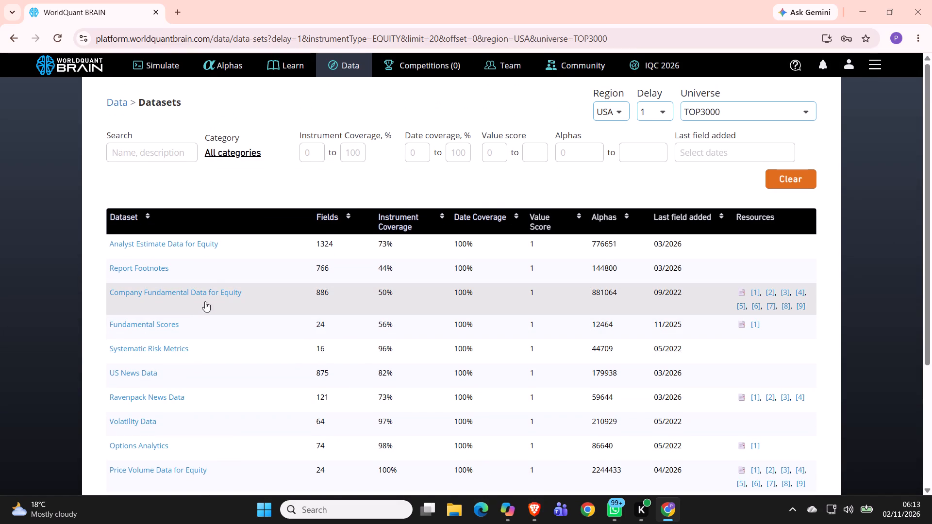
click(163, 157)
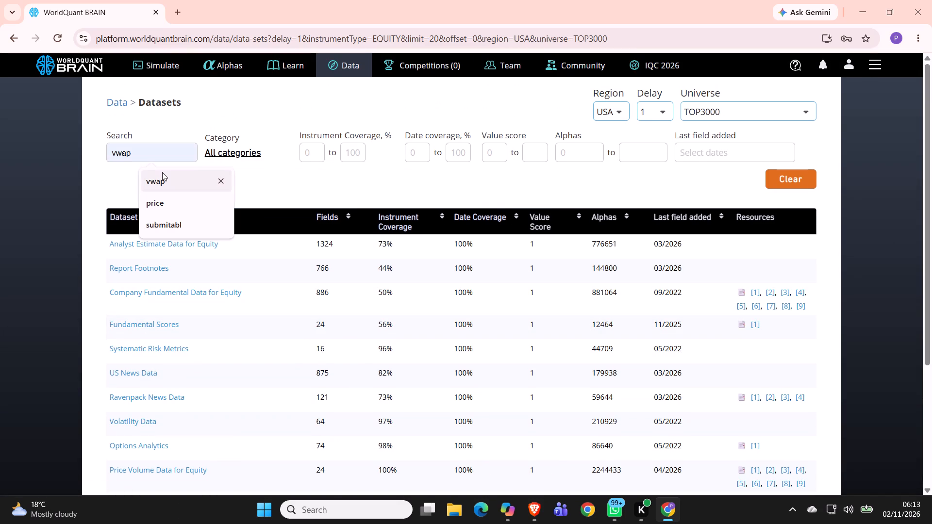
click(165, 210)
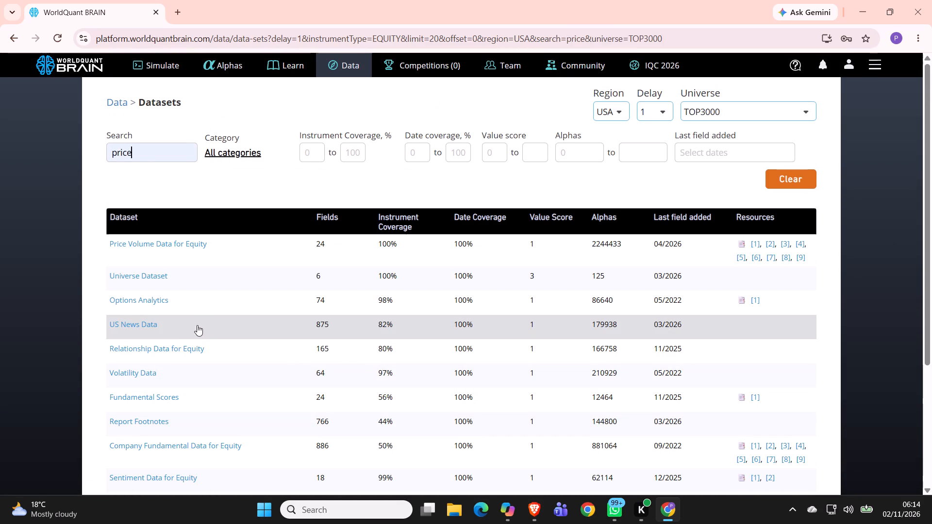
click(169, 248)
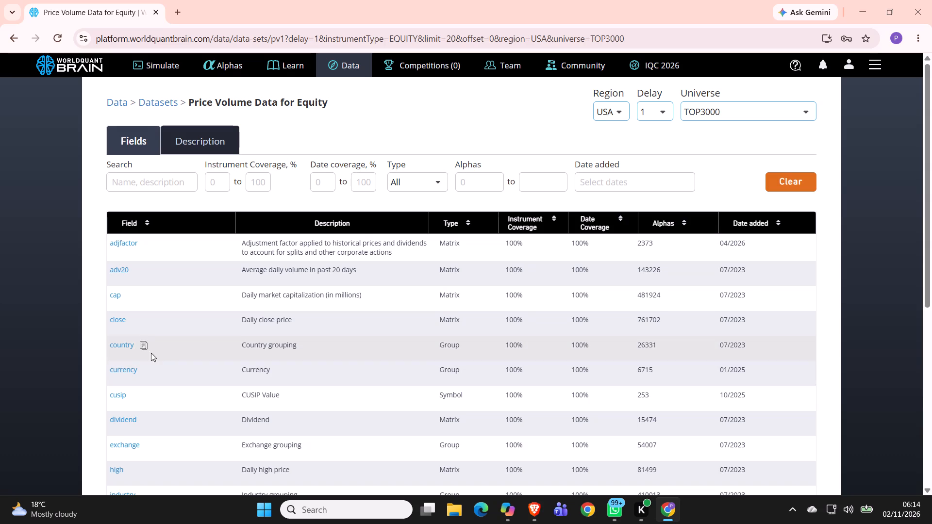
Open the adjfactor field's details page and show all its region, delay and universe settings.
click(194, 243)
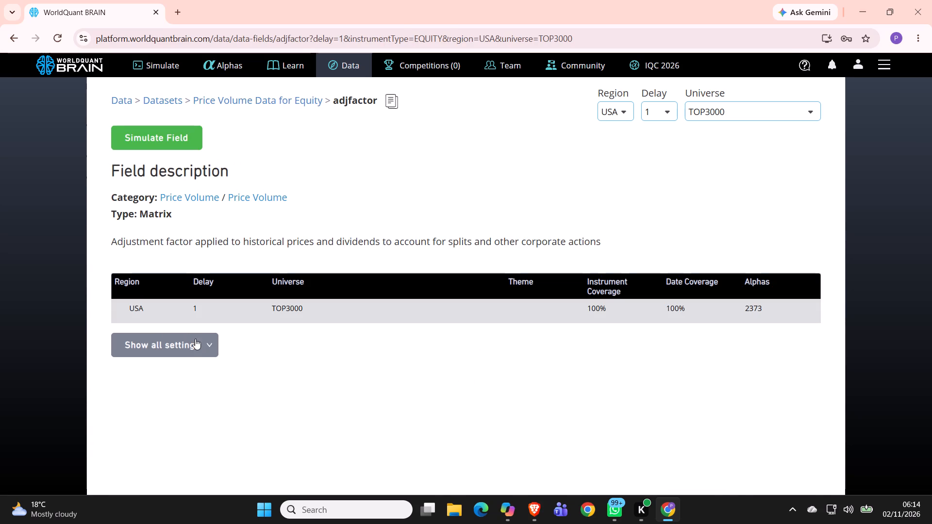
click(208, 346)
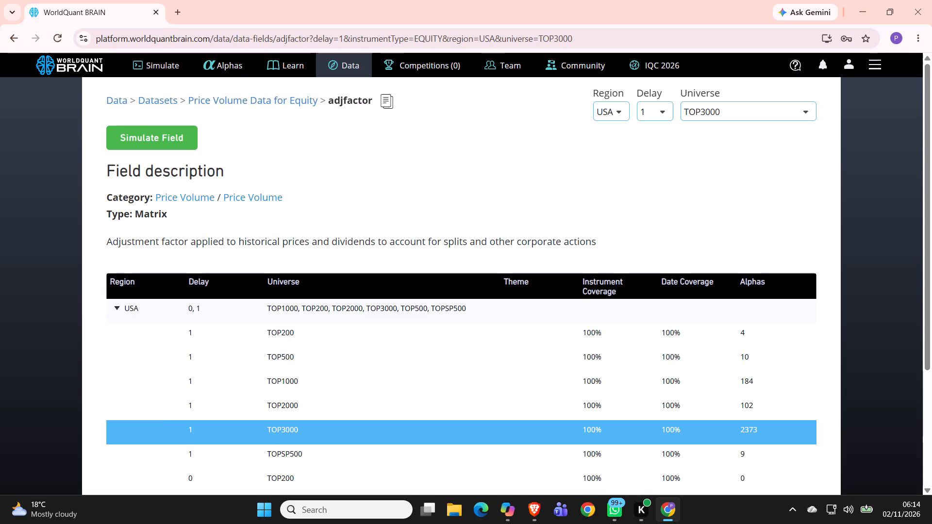
Copy the adjfactor field's description sentence about the adjustment factor applied to historical prices and dividends.
drag(104, 243, 149, 242)
drag(149, 242, 527, 239)
drag(519, 267, 512, 273)
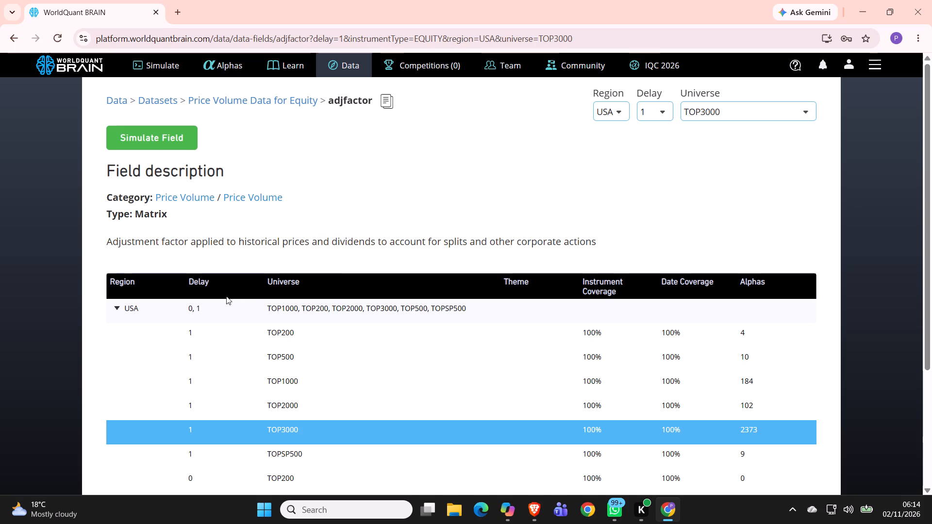
drag(102, 239, 275, 217)
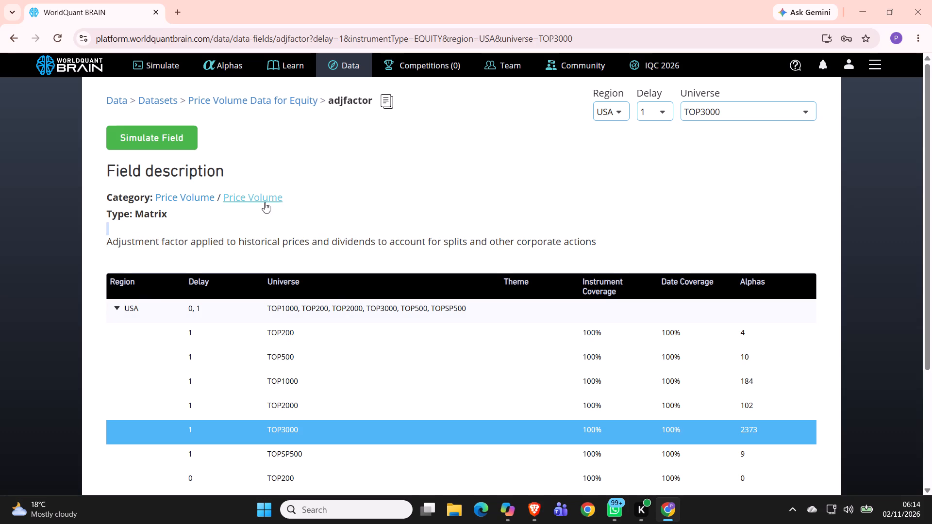
drag(95, 239, 204, 218)
click(352, 174)
drag(105, 232, 449, 265)
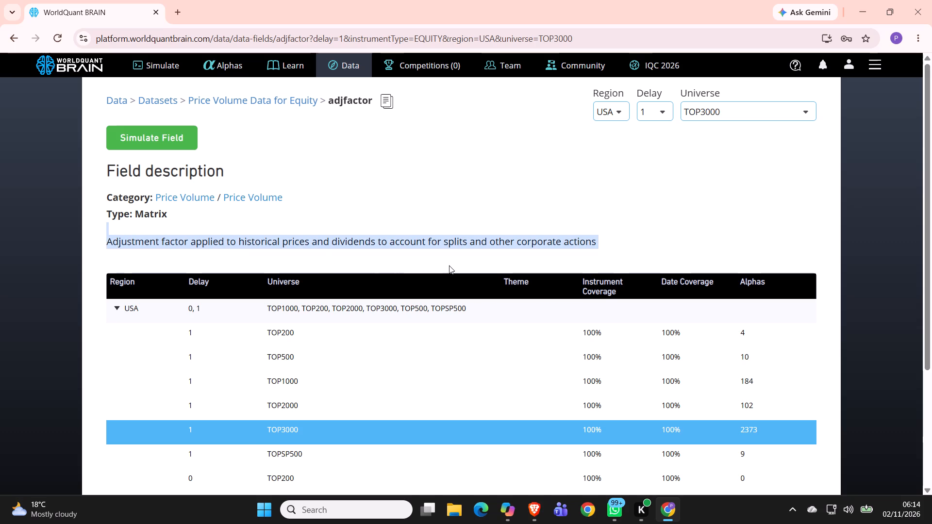
drag(449, 265, 580, 253)
drag(580, 253, 582, 252)
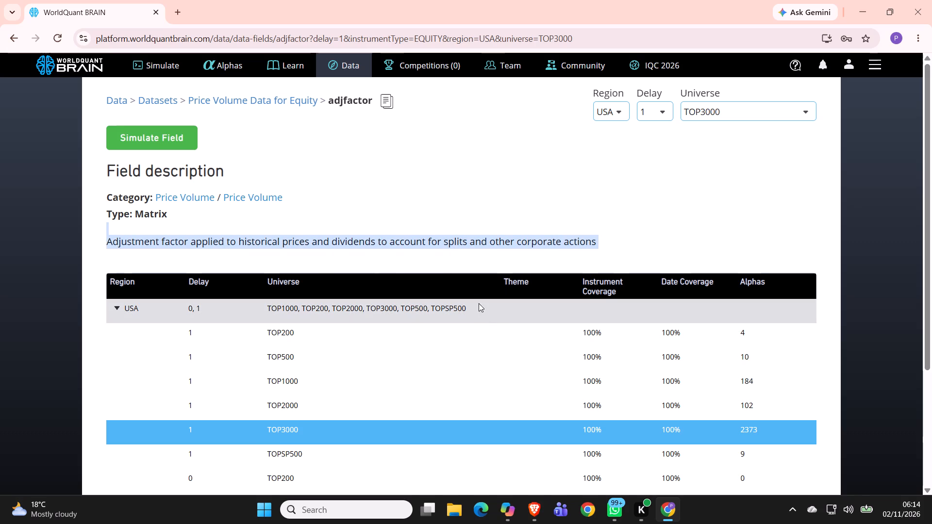
key(ctrl+c)
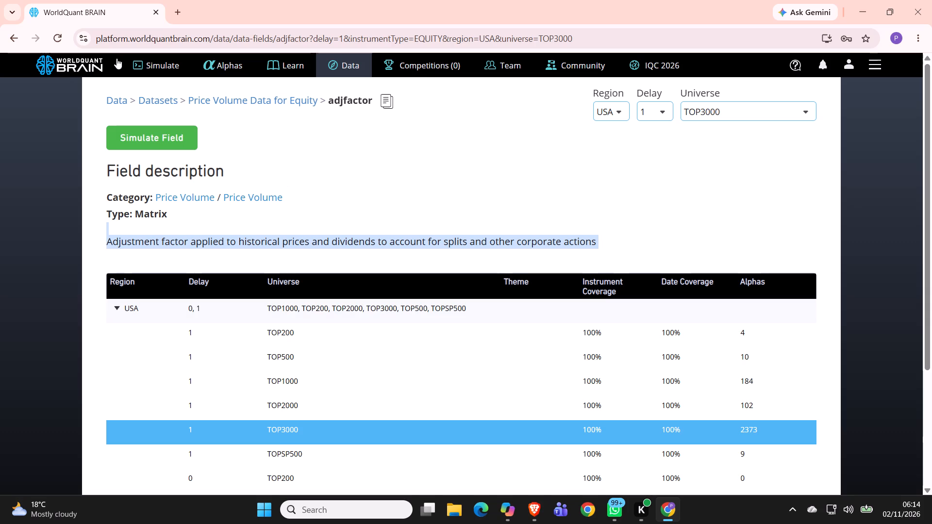
Search the datasets list for price, open Price Volume Data for Equity and copy the adjfactor field's name.
click(159, 96)
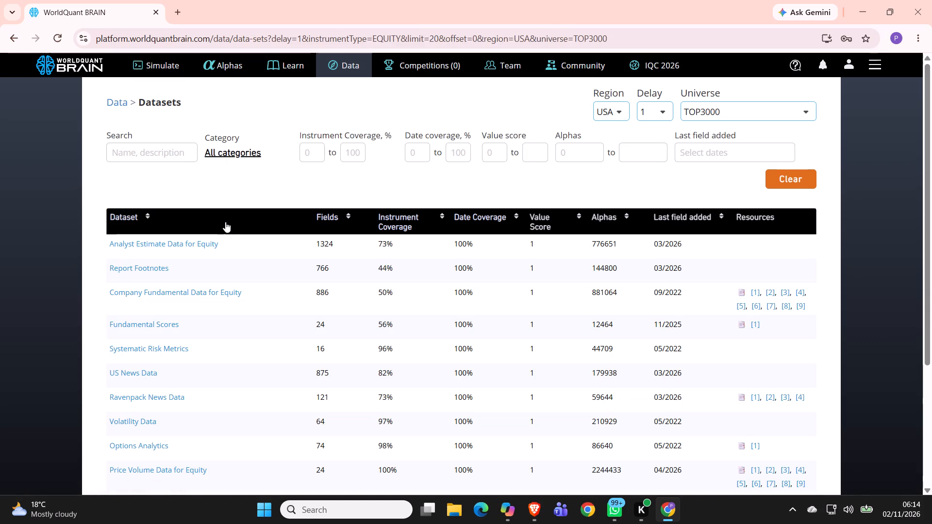
click(164, 157)
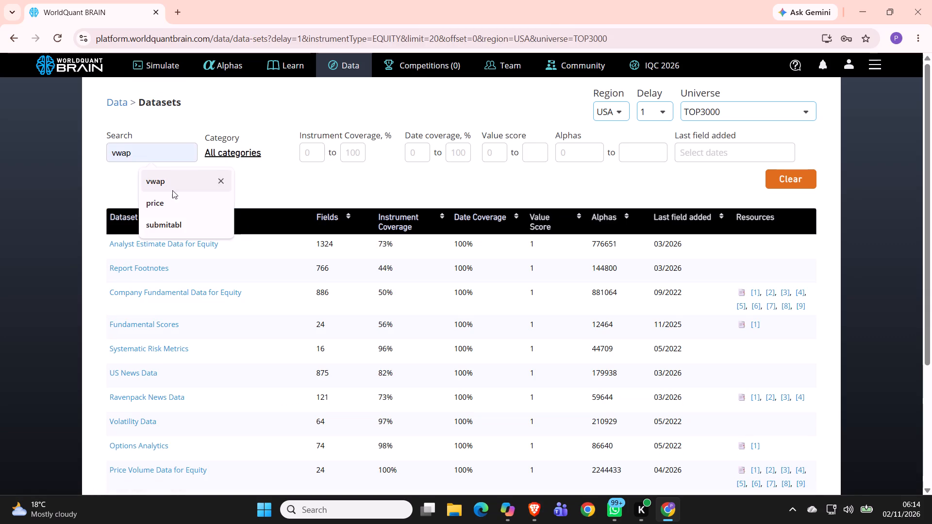
click(163, 201)
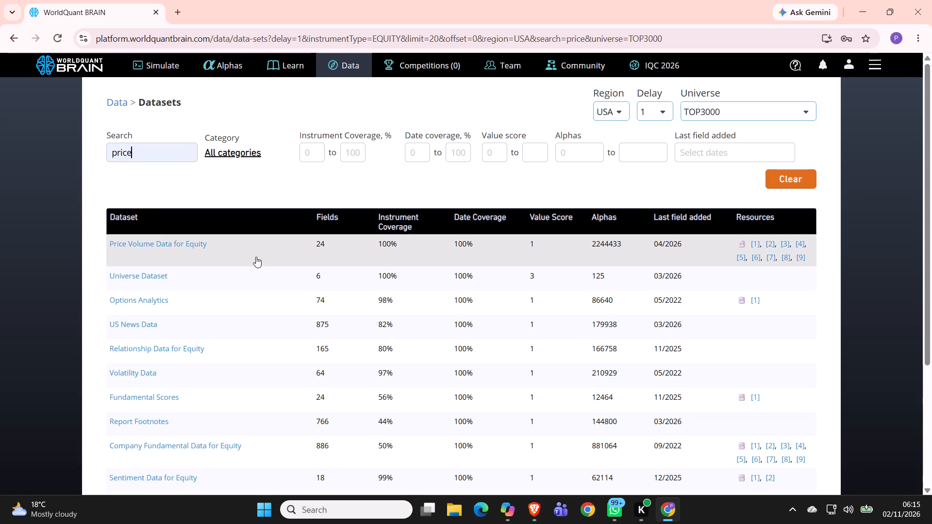
click(222, 239)
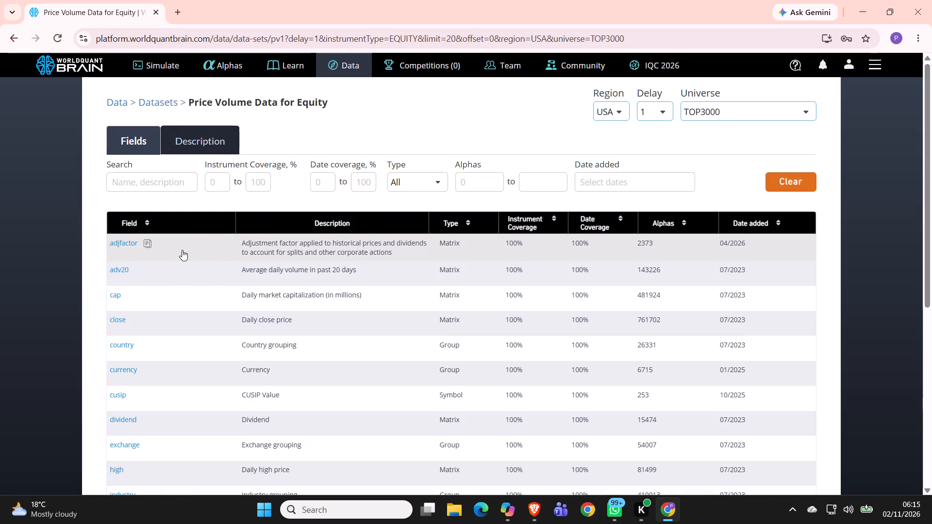
click(150, 246)
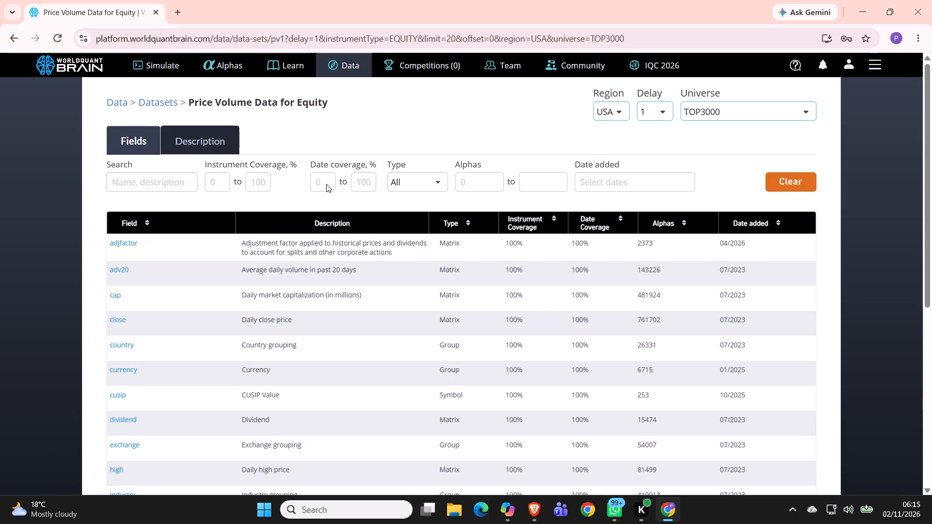
click(181, 15)
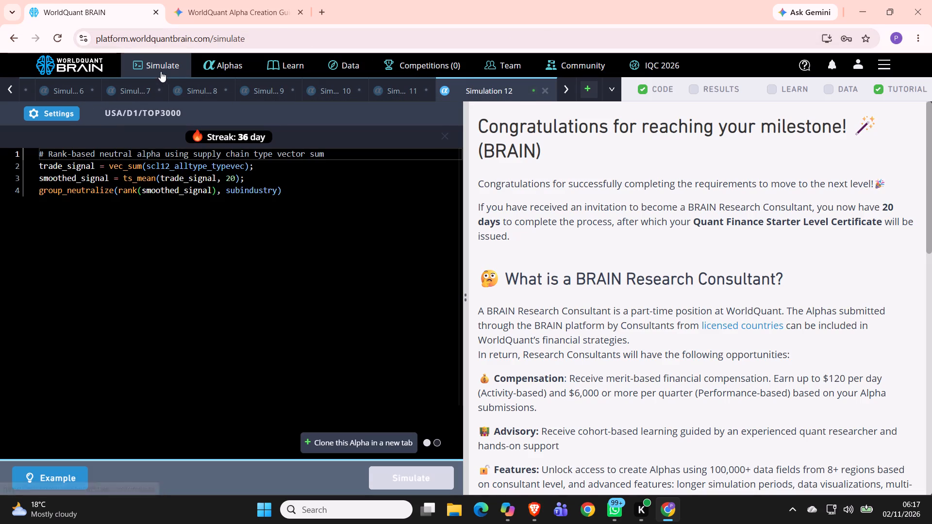
click(160, 66)
click(310, 193)
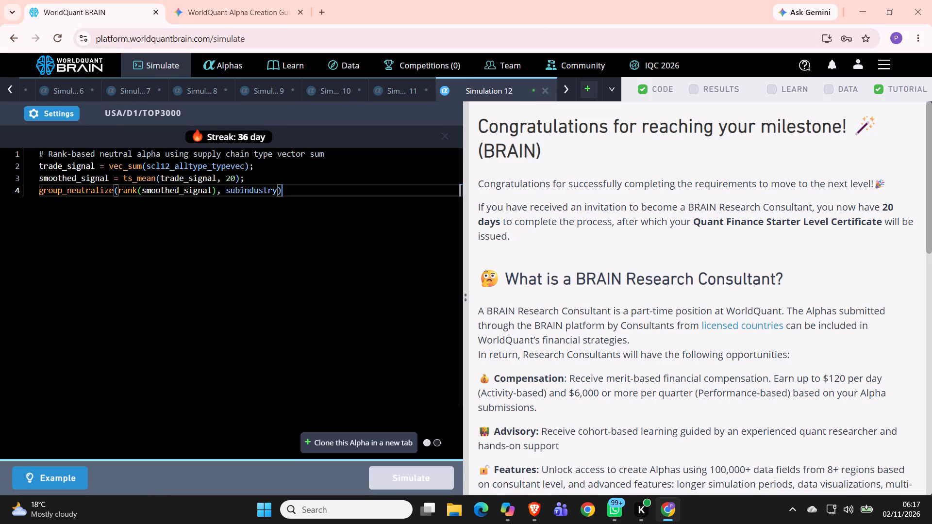
key(BackSpace)
key(BackSpace)
key(BackSpace)
key(BackSpace)
key(BackSpace)
key(BackSpace)
key(BackSpace)
key(BackSpace)
key(BackSpace)
key(BackSpace)
key(BackSpace)
key(BackSpace)
key(BackSpace)
key(BackSpace)
key(BackSpace)
key(BackSpace)
key(BackSpace)
key(BackSpace)
key(BackSpace)
key(BackSpace)
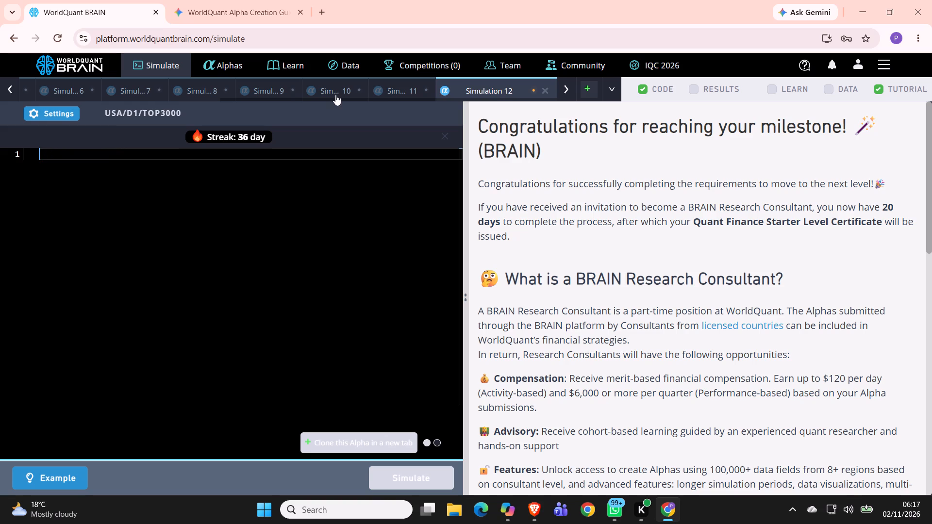
Paste the copied formula ts_rank(close * adjfactor, 20) * -1 into the empty code editor and run the simulation.
click(96, 158)
right_click(96, 158)
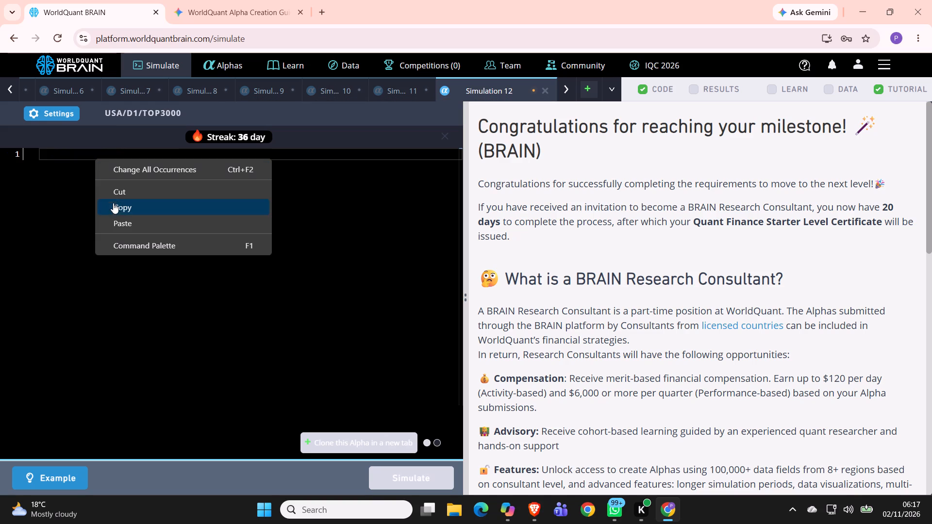
click(115, 221)
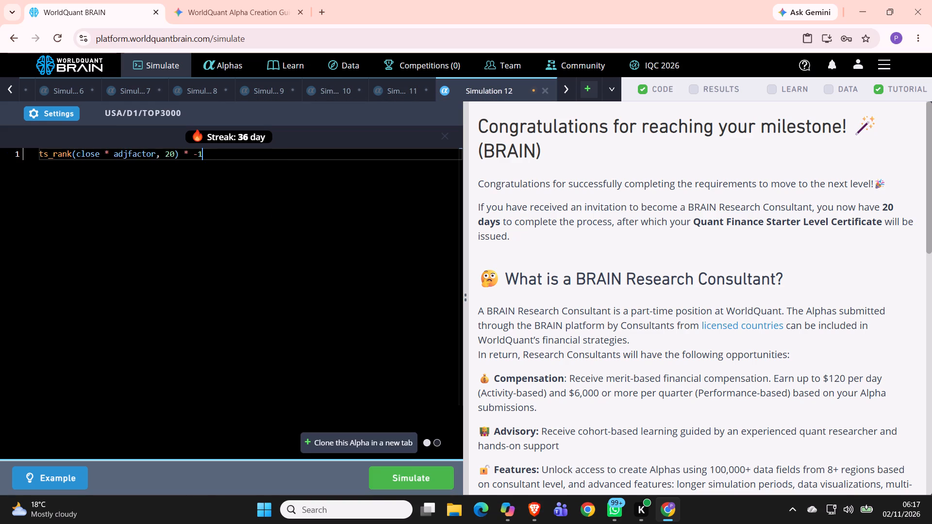
click(399, 479)
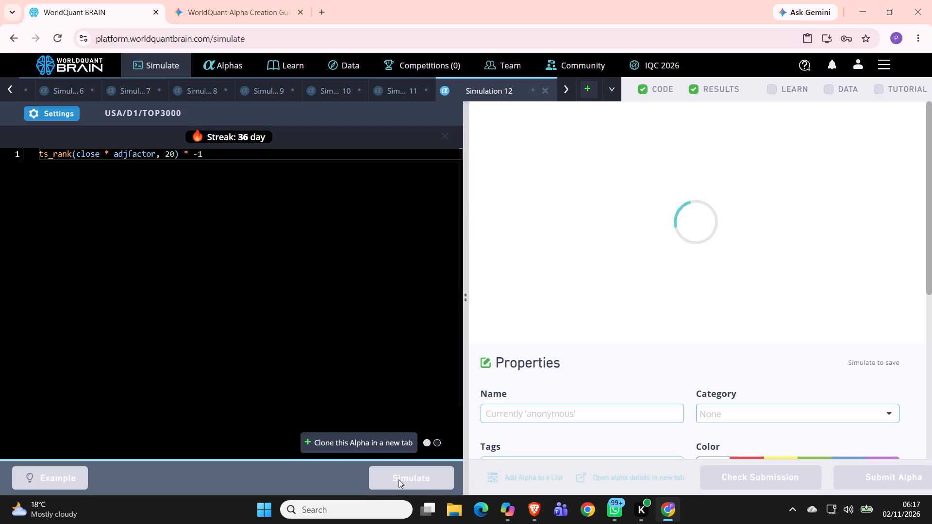
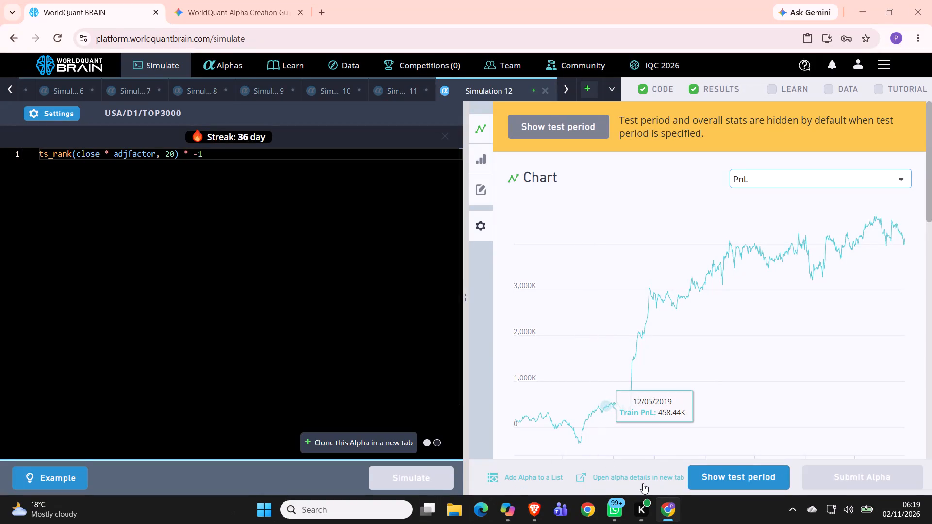
Examine Simulation 12's PnL chart and the IS Summary with its aggregate and yearly statistics.
scroll(769, 360, down, 4)
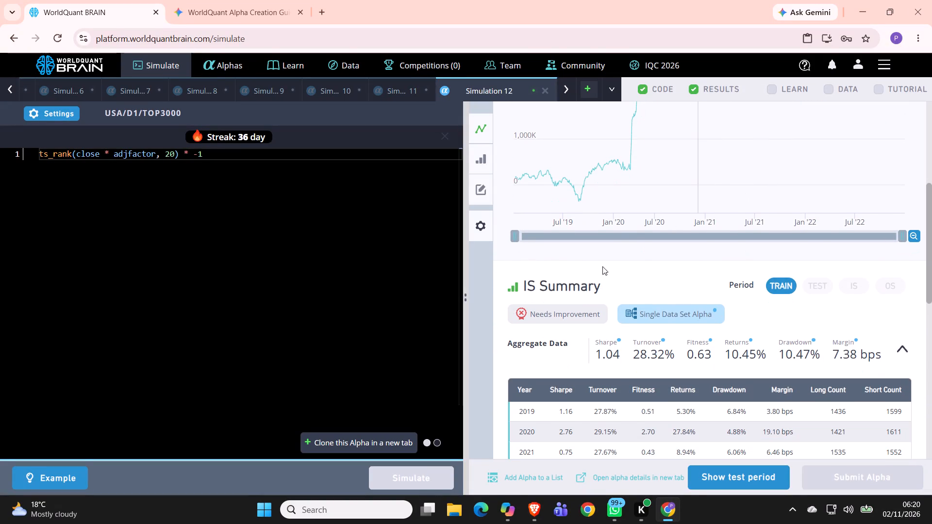
scroll(580, 289, down, 2)
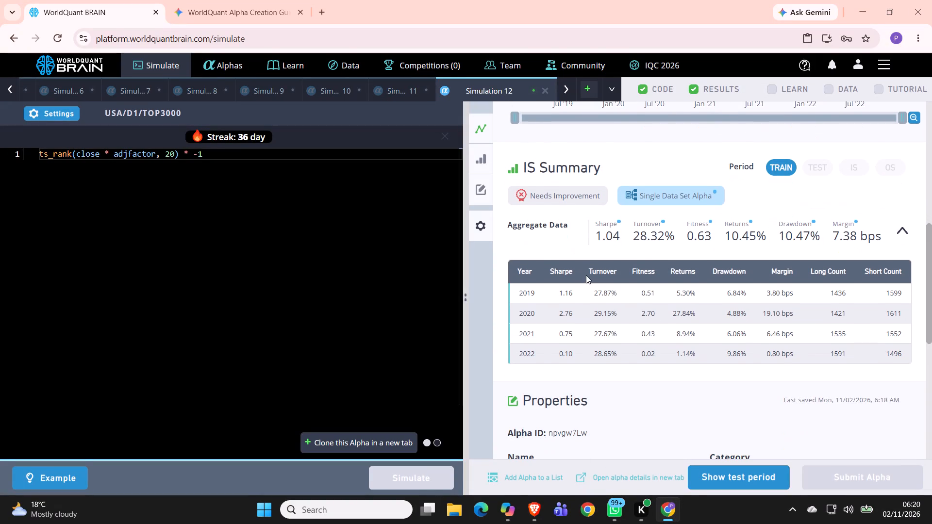
scroll(586, 275, up, 5)
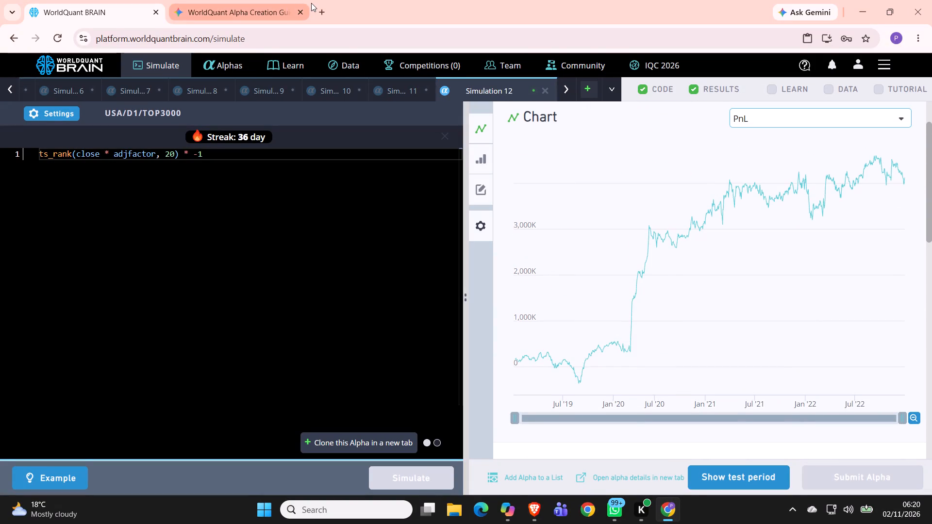
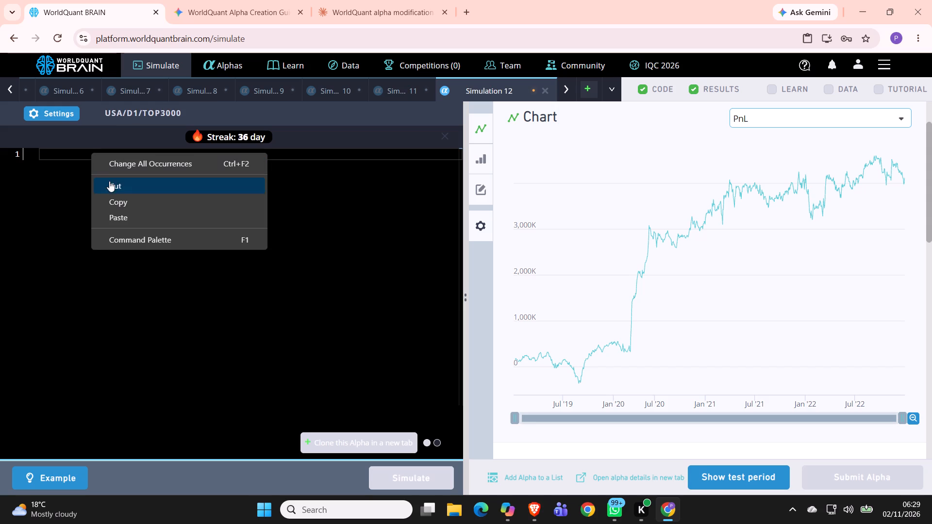
click(119, 215)
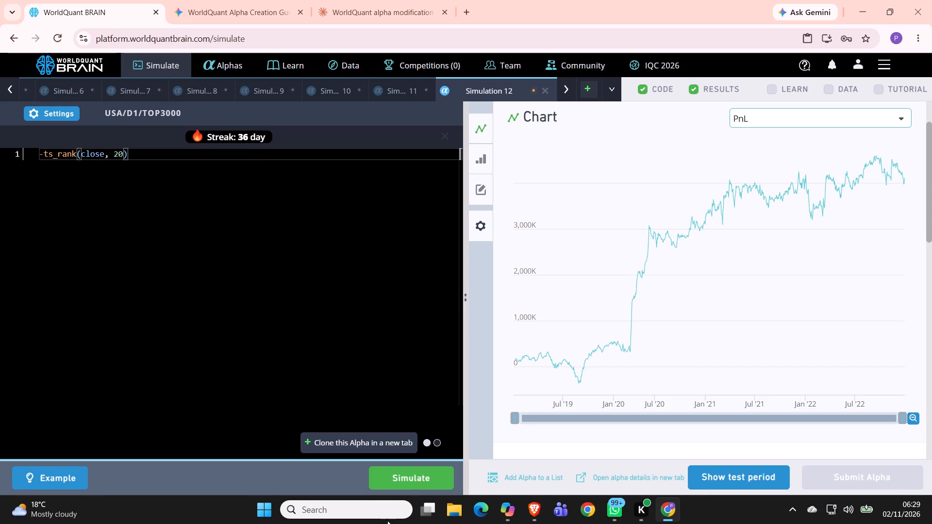
Run the simulation of the new alpha expression.
click(408, 478)
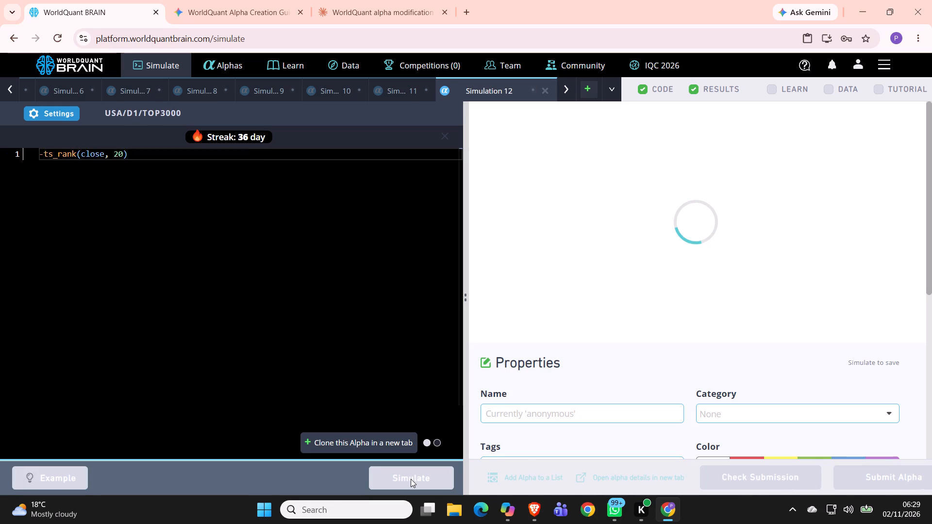
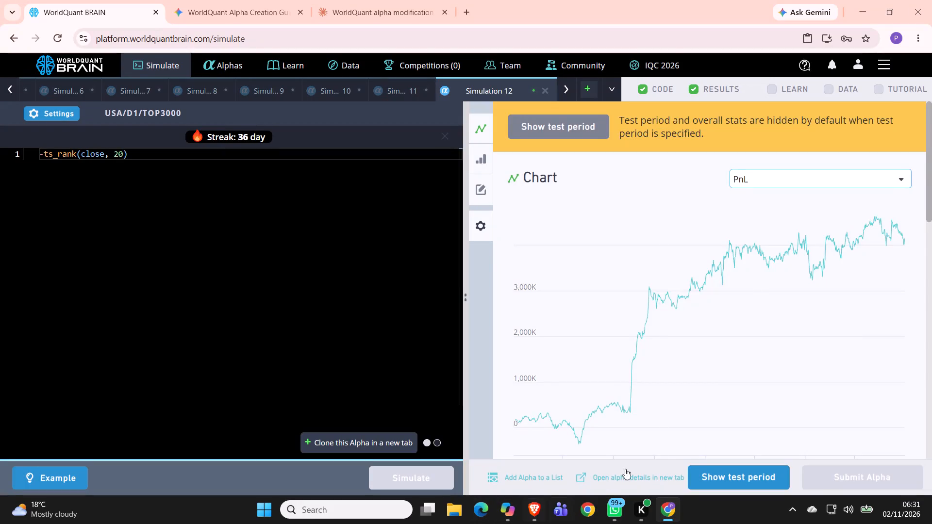
Examine the PnL chart and the IS Summary with its yearly results for the simulated alpha -ts_rank(close, 20).
scroll(662, 455, down, 4)
scroll(623, 424, down, 4)
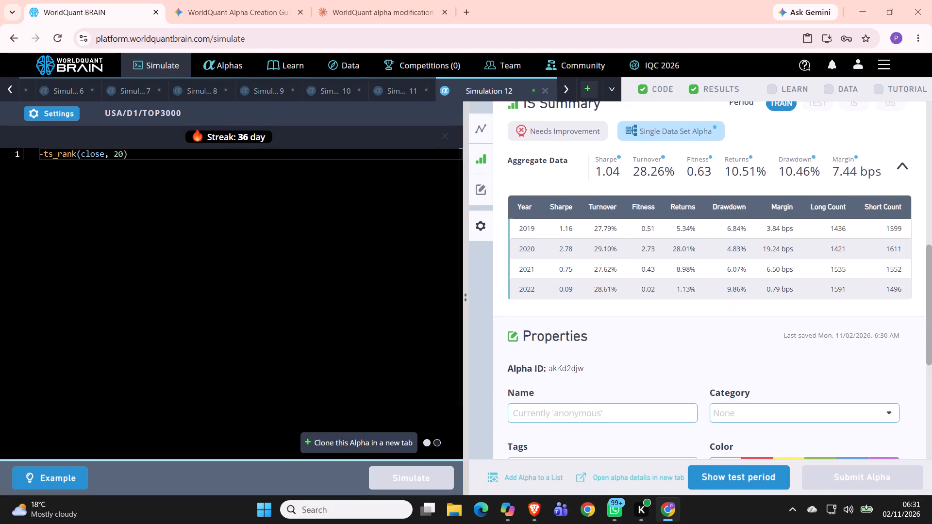
scroll(619, 423, down, 4)
scroll(626, 412, up, 8)
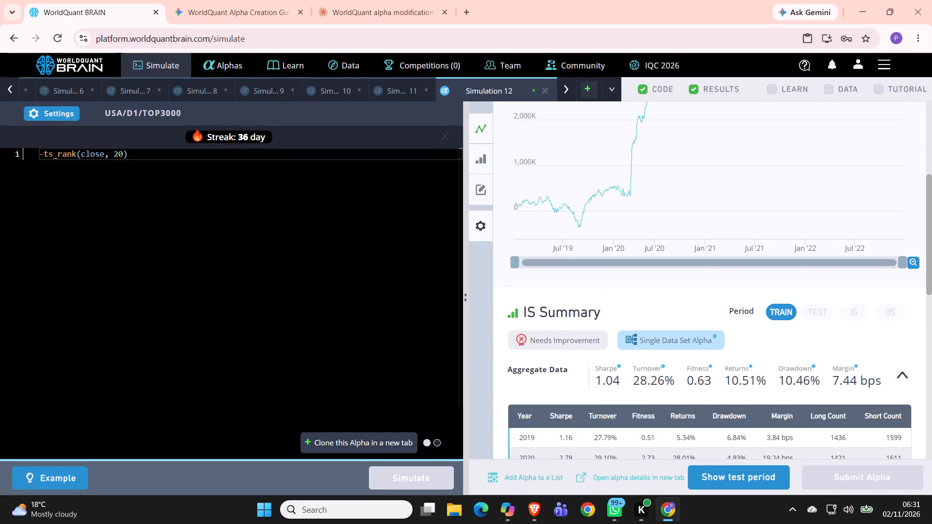
Browse the platform's datasets and open the actual_earnings_per_share_2 field page from the US News Data dataset.
drag(331, 60, 337, 61)
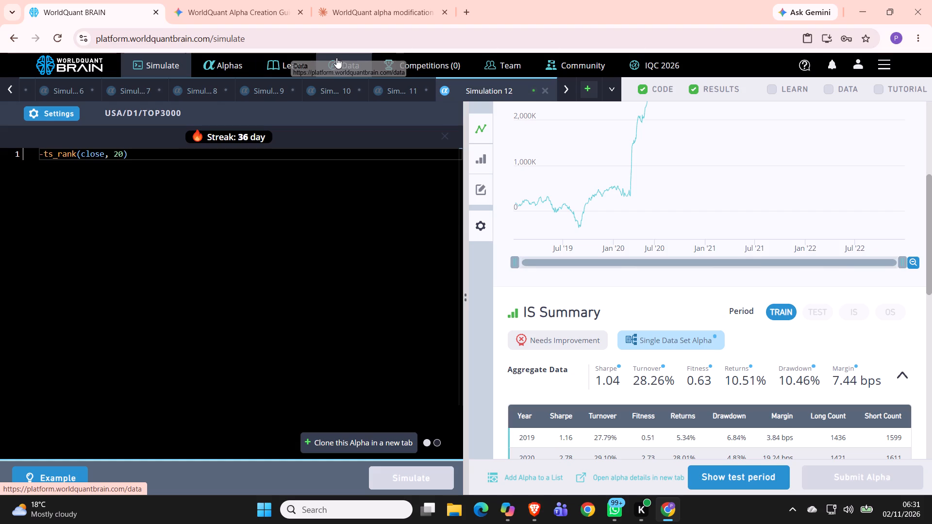
click(336, 58)
click(365, 285)
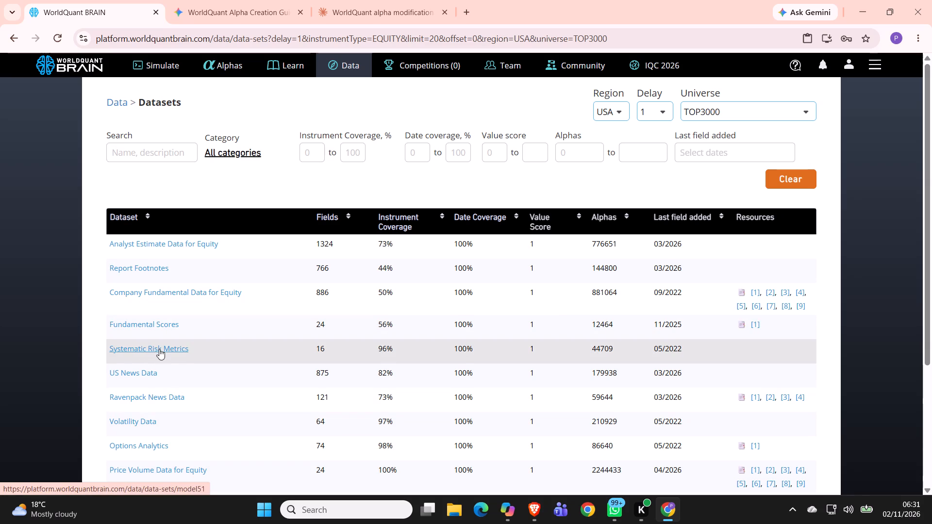
drag(162, 375, 174, 382)
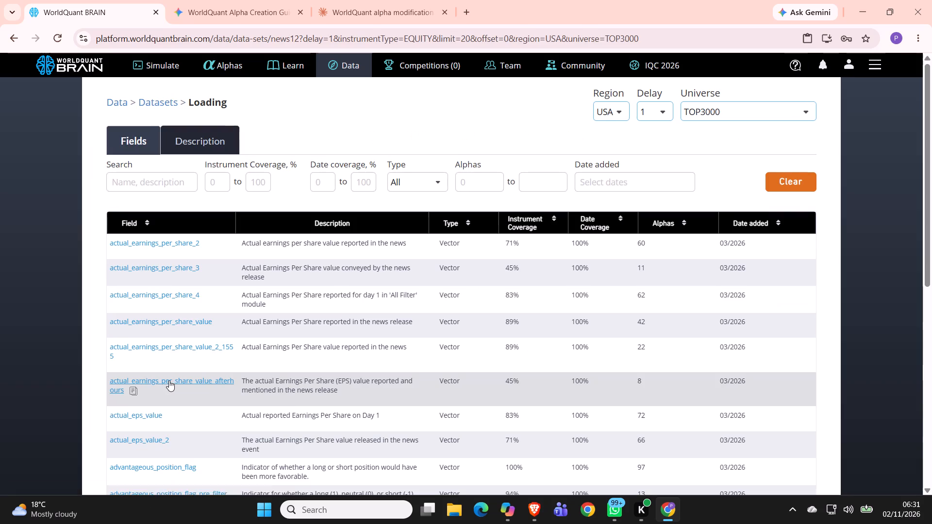
click(137, 251)
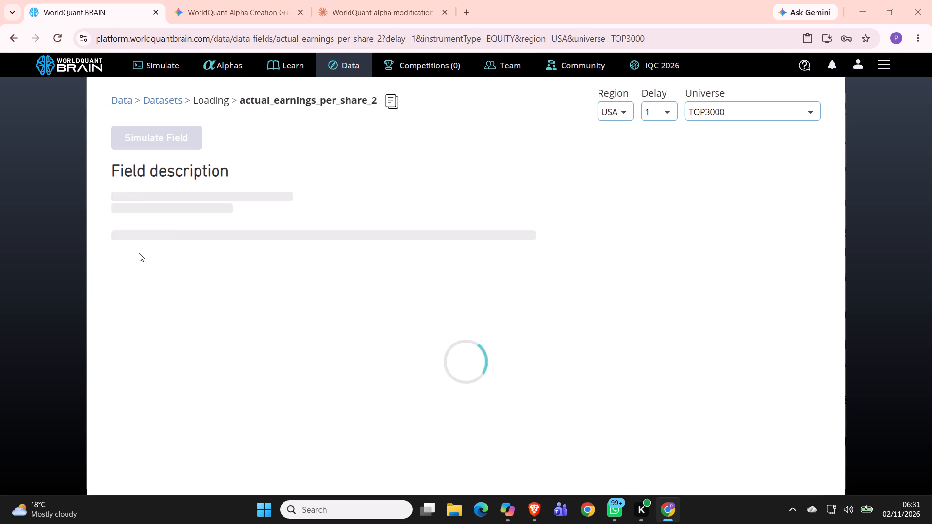
click(206, 346)
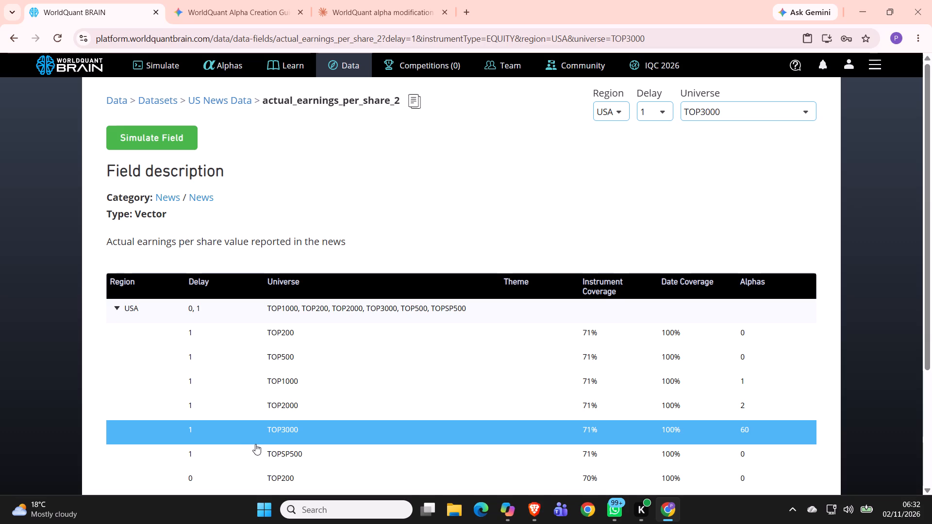
double_click(368, 426)
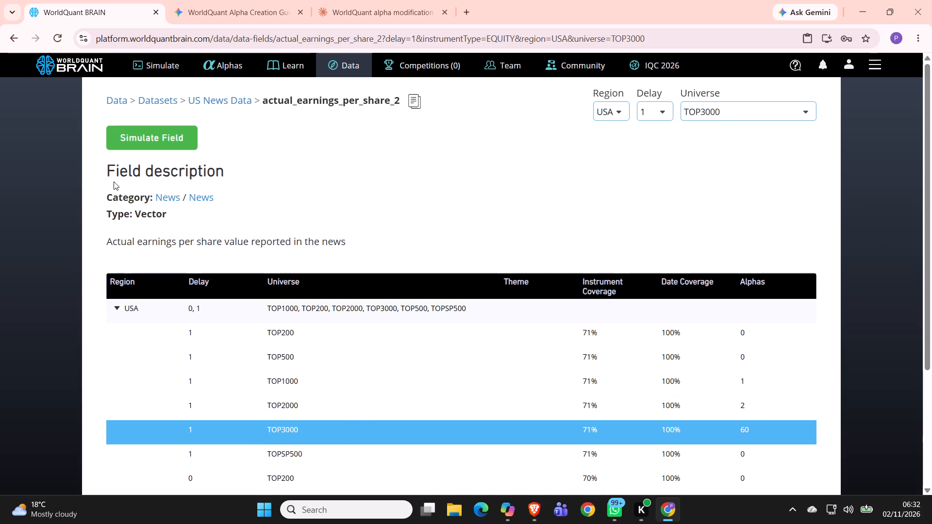
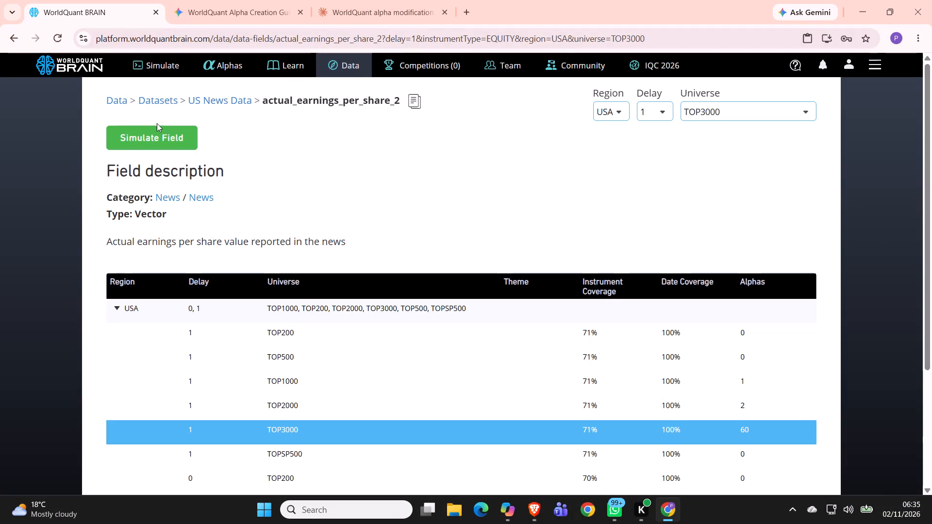
Open a new simulation for the actual_earnings_per_share_2 field from its field page.
click(151, 134)
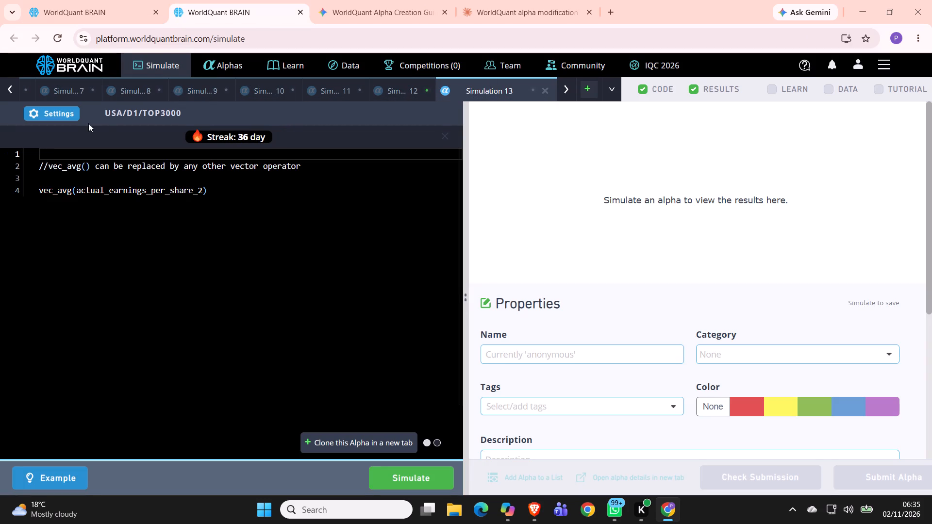
Set the decay to 1 in the new simulation's settings and apply it.
click(76, 111)
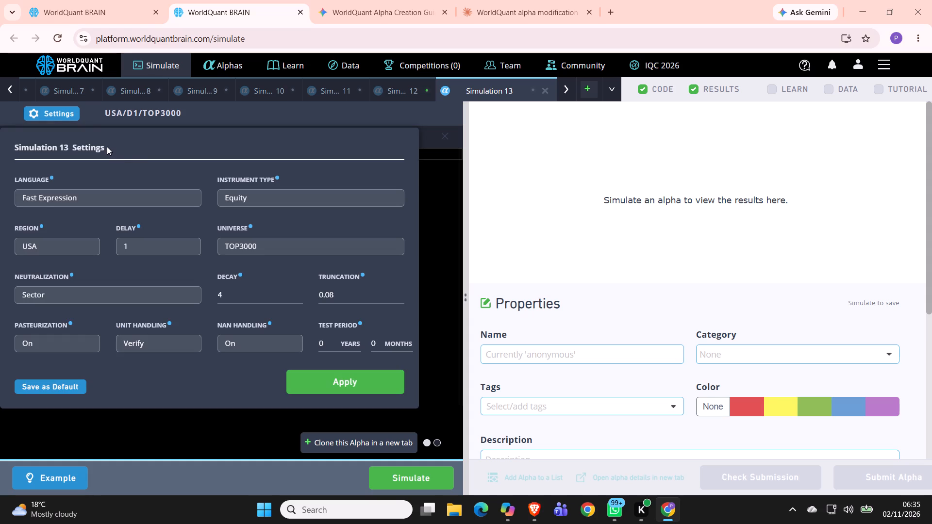
click(234, 291)
key(BackSpace)
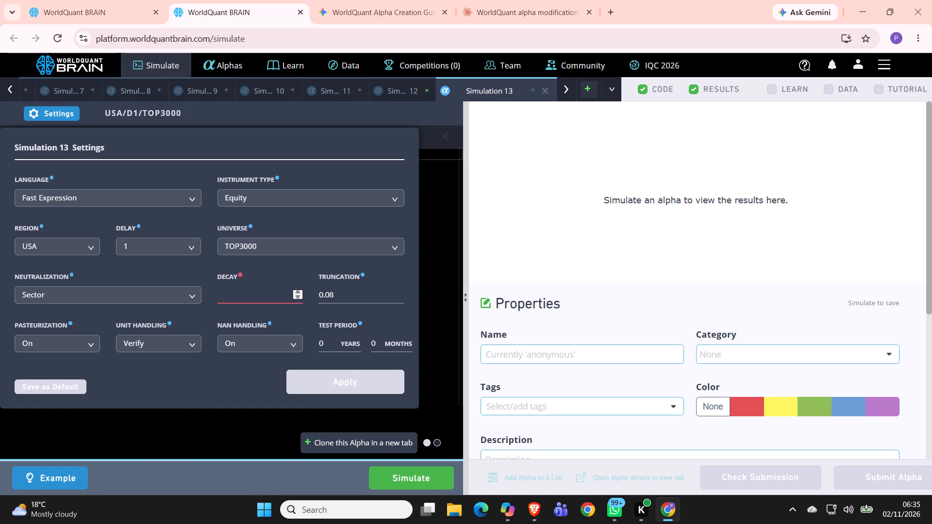
key(1)
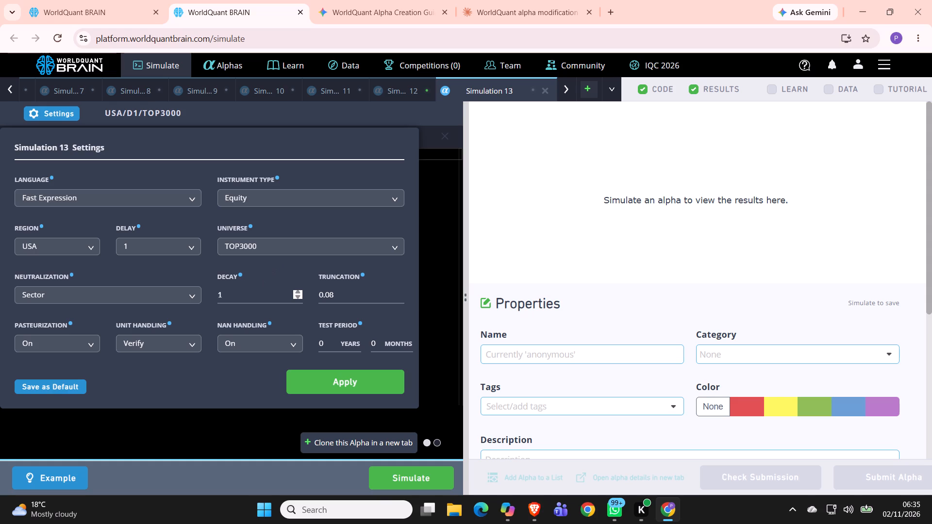
click(330, 379)
Run the simulation of the alpha vec_avg(actual_earnings_per_share_2).
click(417, 488)
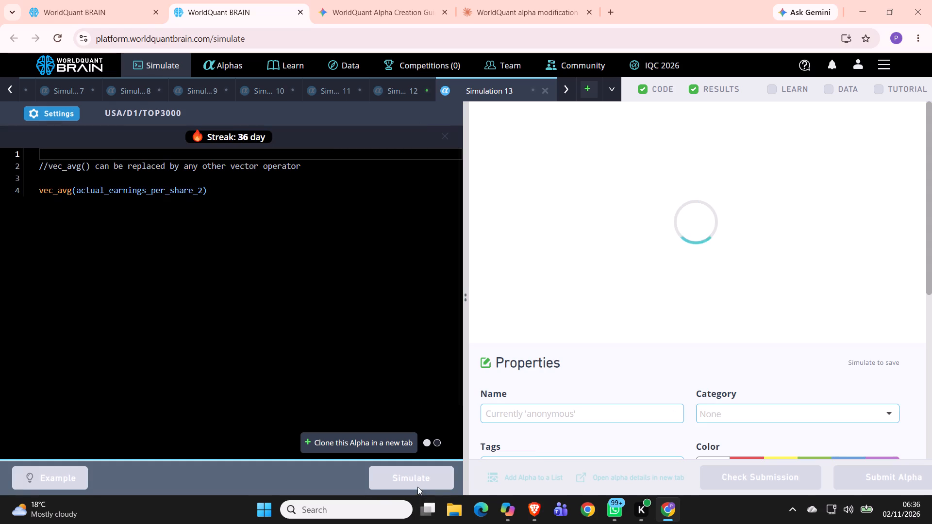
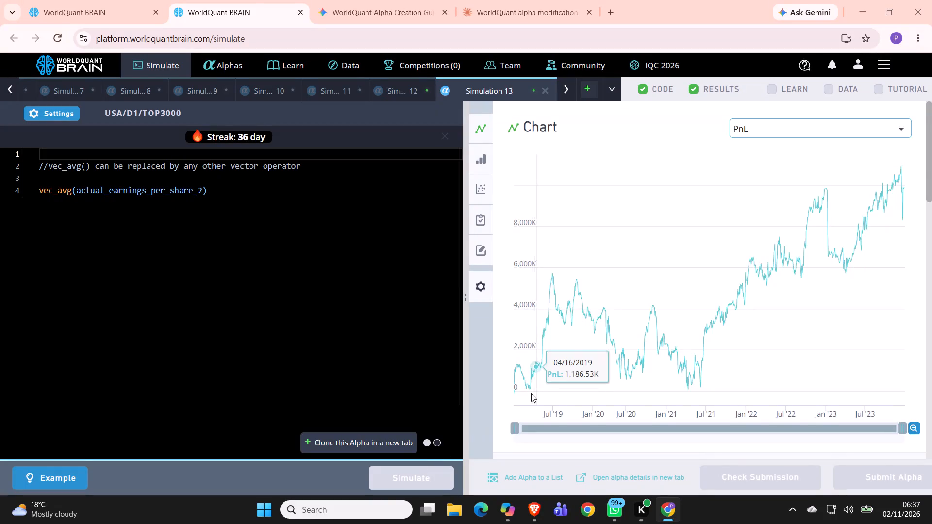
Examine the vec_avg(actual_earnings_per_share_2) simulation results: IS Summary, correlation and IS Testing Status.
scroll(531, 393, down, 3)
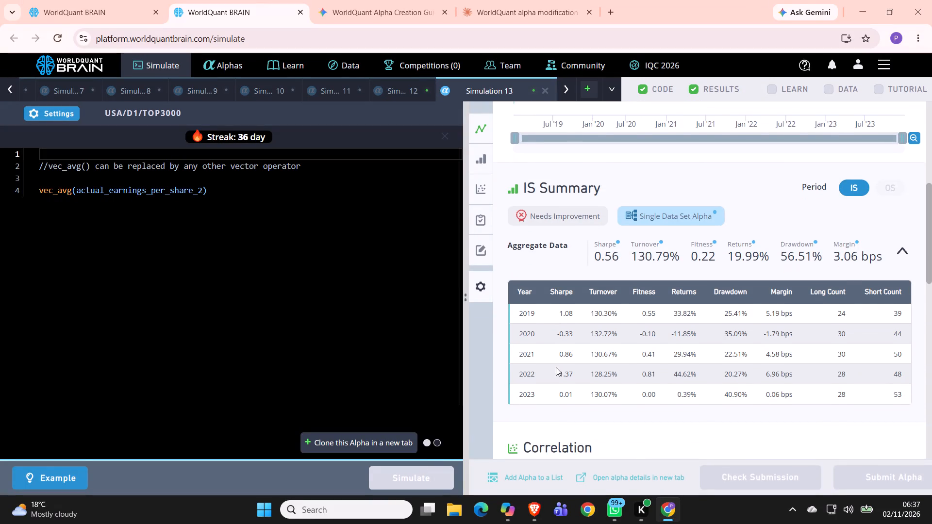
scroll(556, 367, down, 2)
scroll(556, 367, up, 2)
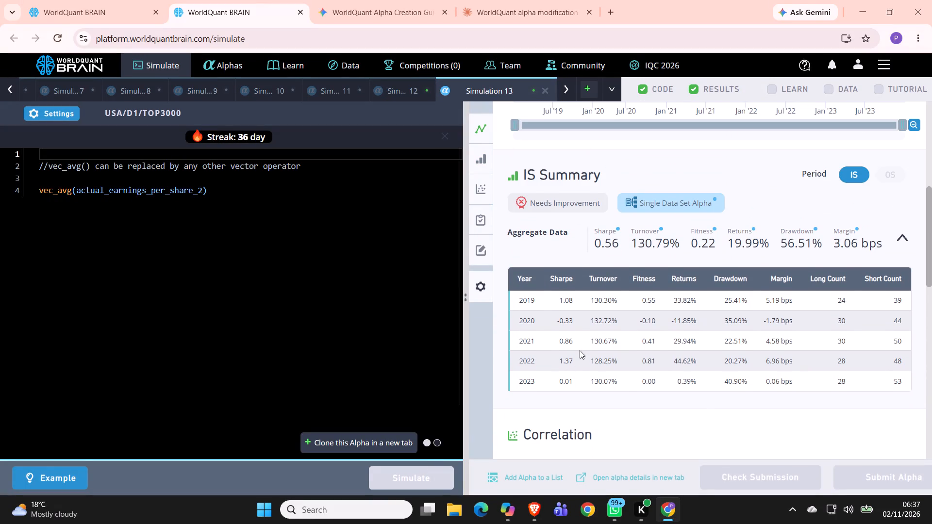
click(671, 207)
scroll(625, 226, down, 6)
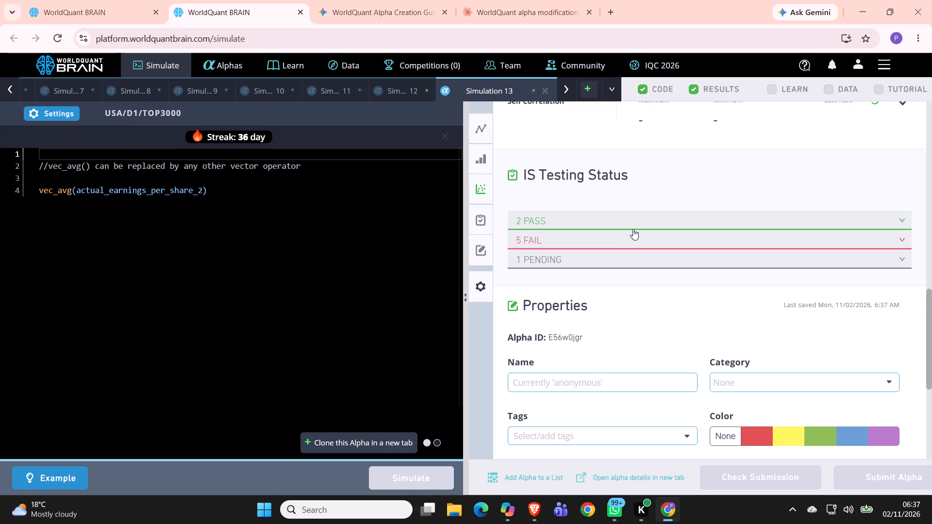
scroll(633, 229, up, 4)
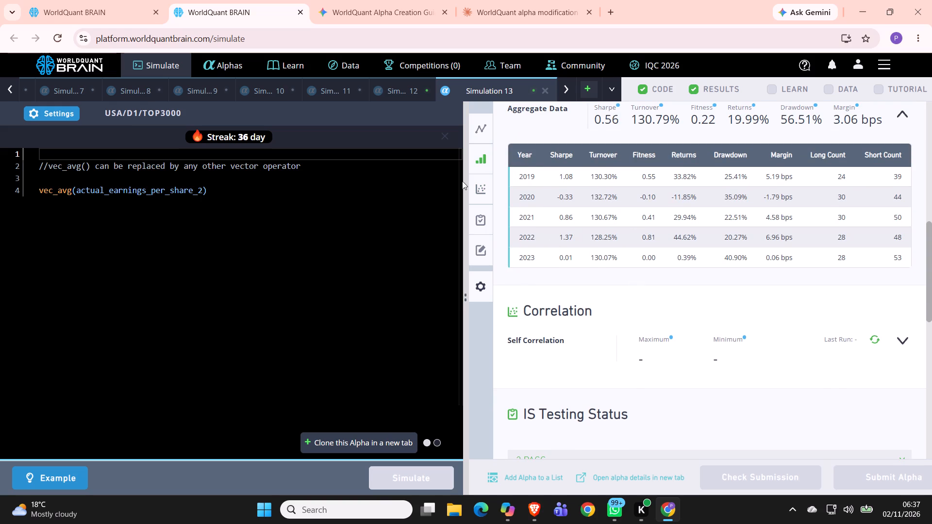
scroll(419, 164, up, 1)
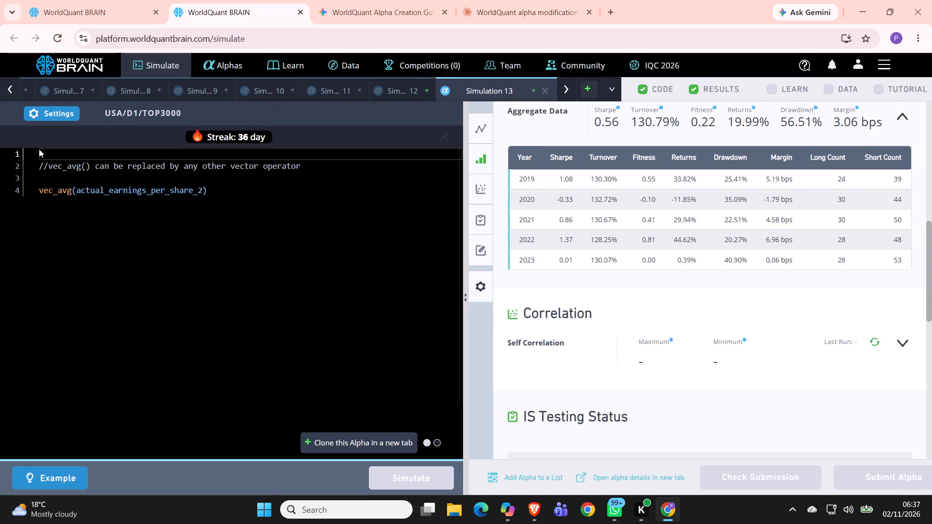
Review the unsubmitted alphas, and page through the submitted alphas to the last page.
click(243, 67)
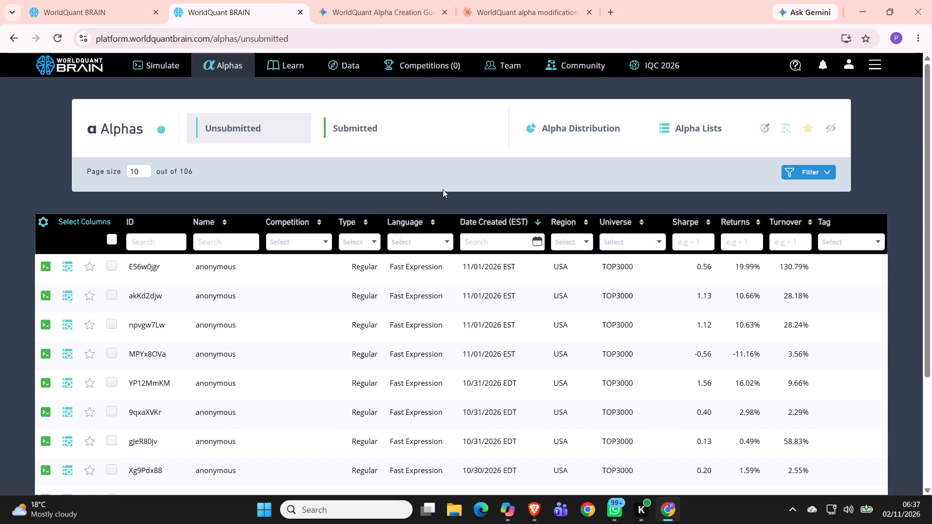
click(384, 123)
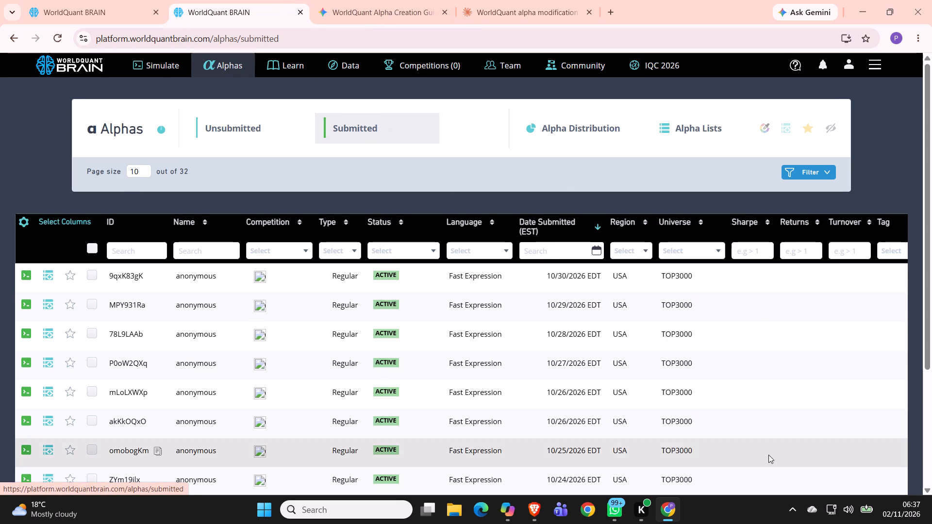
scroll(743, 417, down, 6)
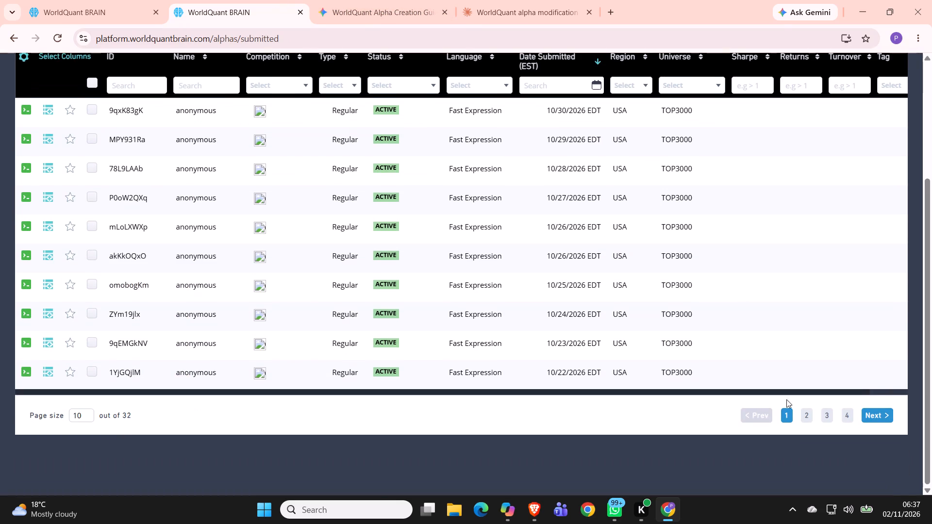
click(873, 413)
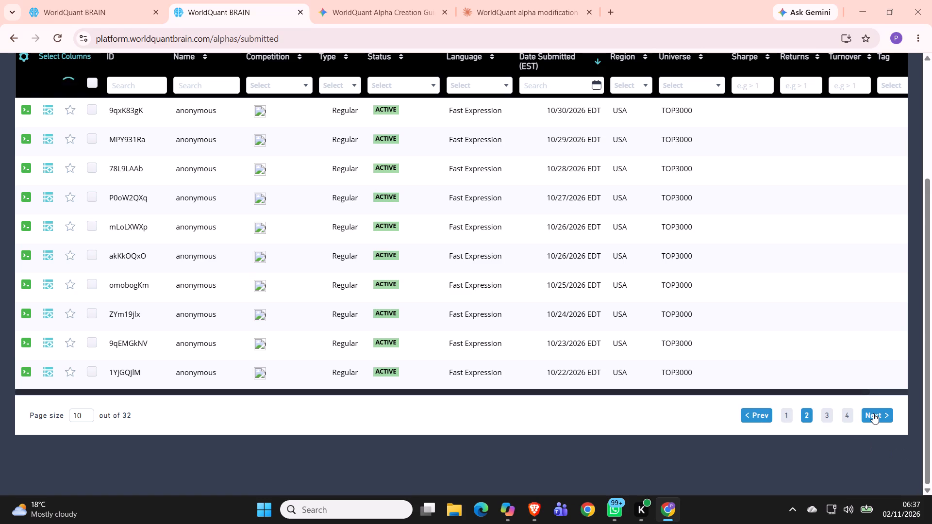
triple_click(873, 413)
click(873, 413)
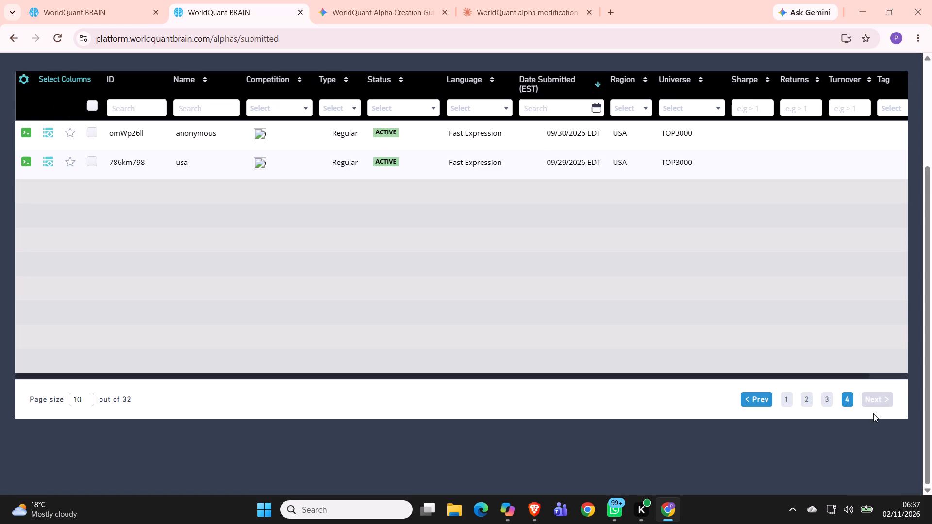
scroll(407, 250, up, 2)
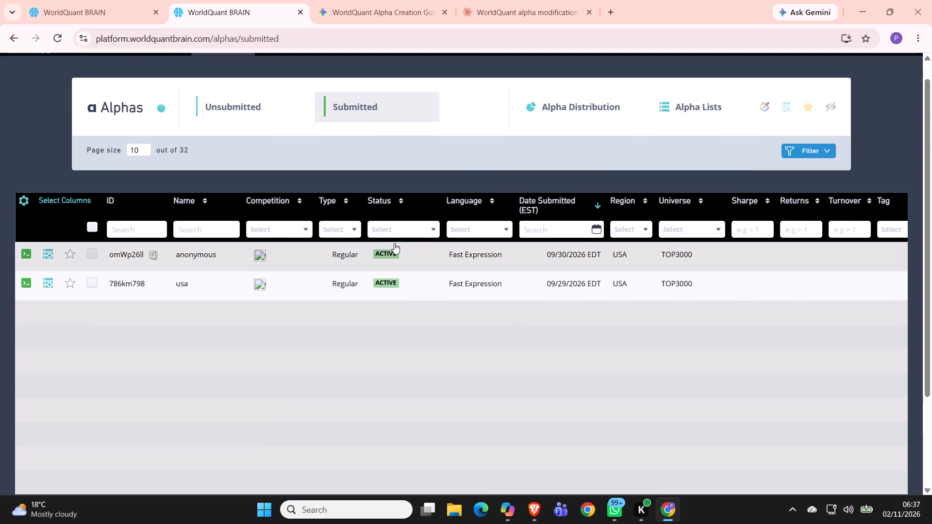
scroll(392, 245, up, 5)
Examine the distribution of active alphas and the saved alpha lists.
click(564, 149)
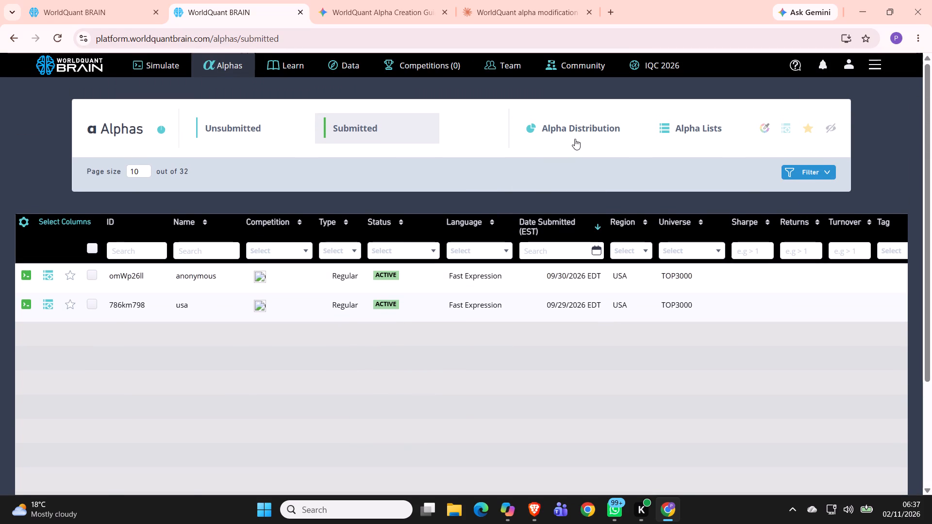
click(574, 134)
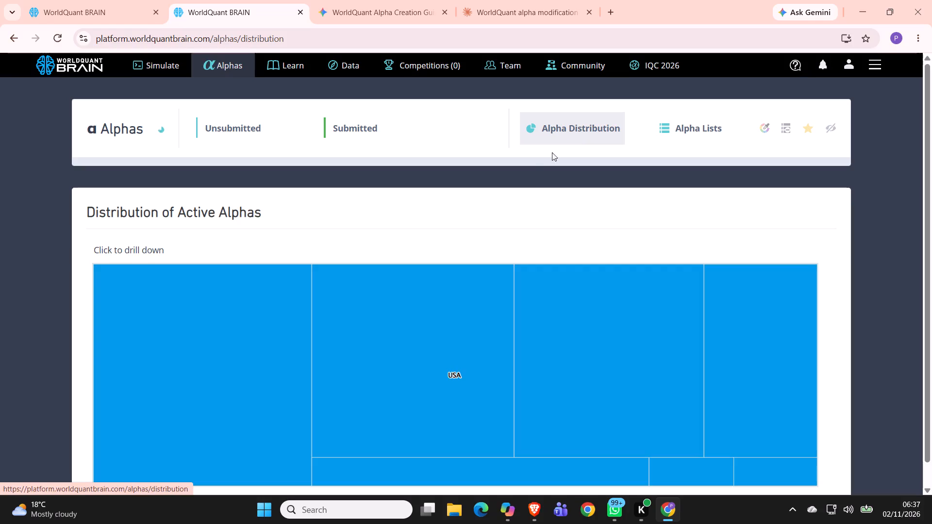
scroll(522, 175, down, 10)
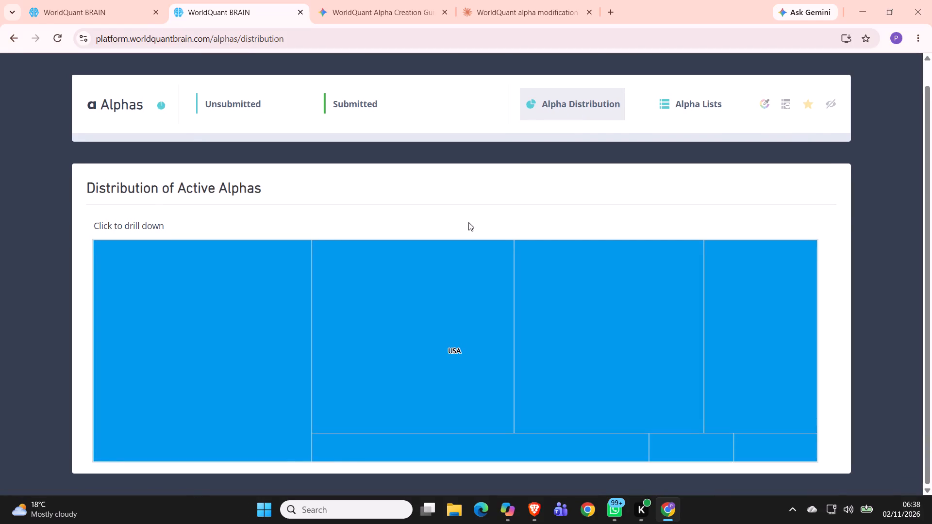
scroll(355, 297, down, 5)
scroll(383, 338, up, 4)
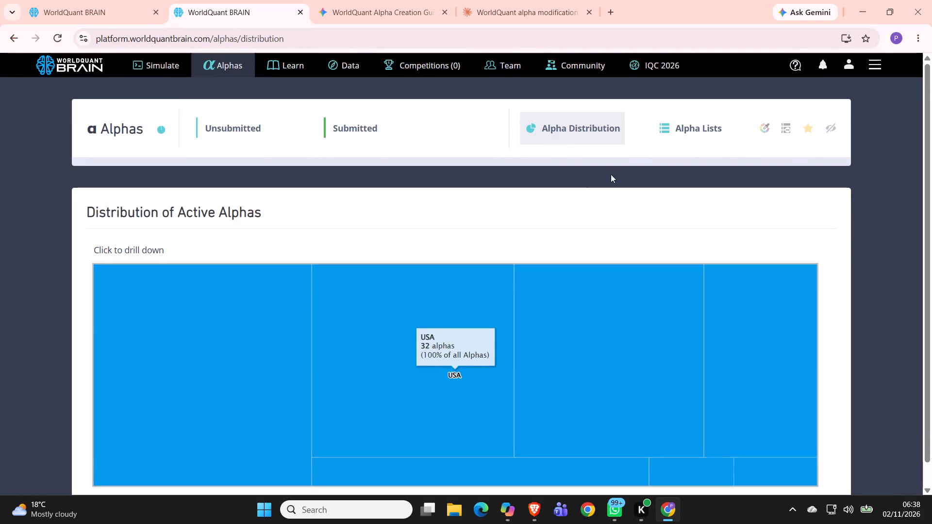
click(666, 122)
click(667, 123)
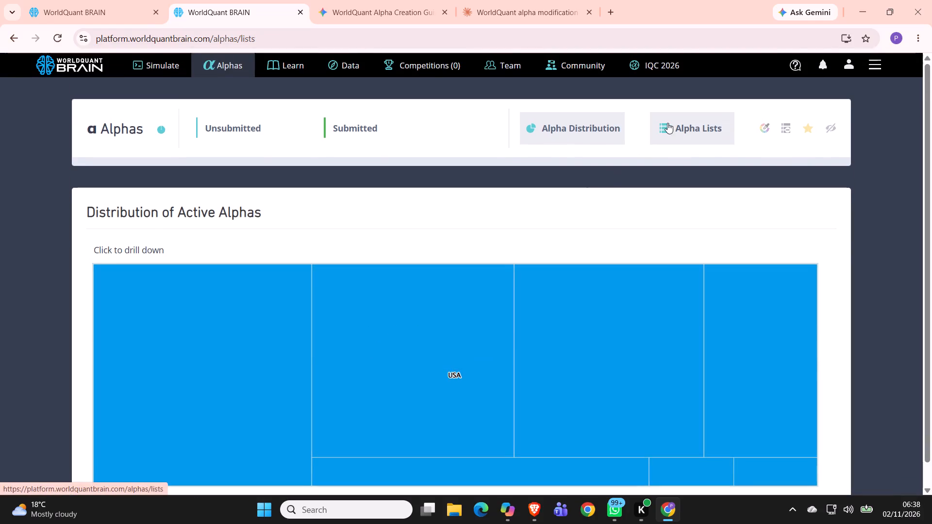
click(890, 41)
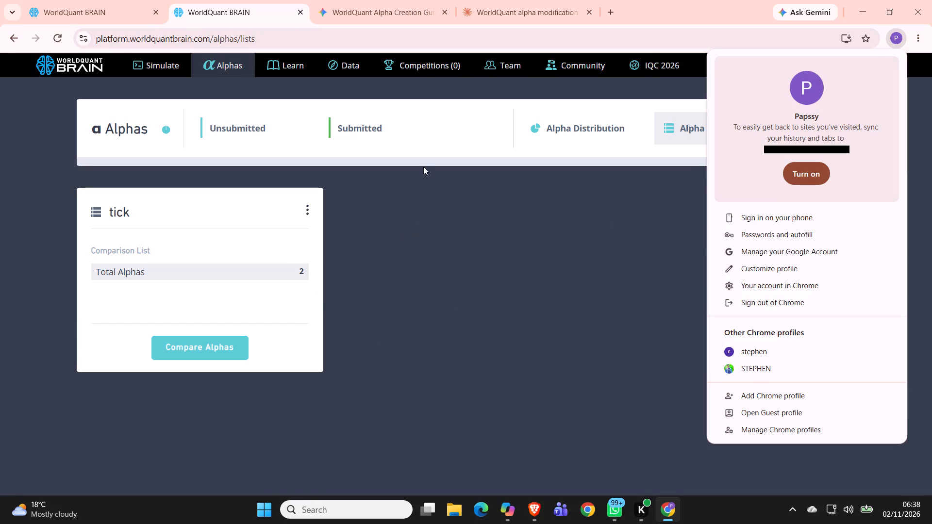
From all datasets, open the currency field's page in Price Volume Data for Equity and show all its settings.
click(338, 64)
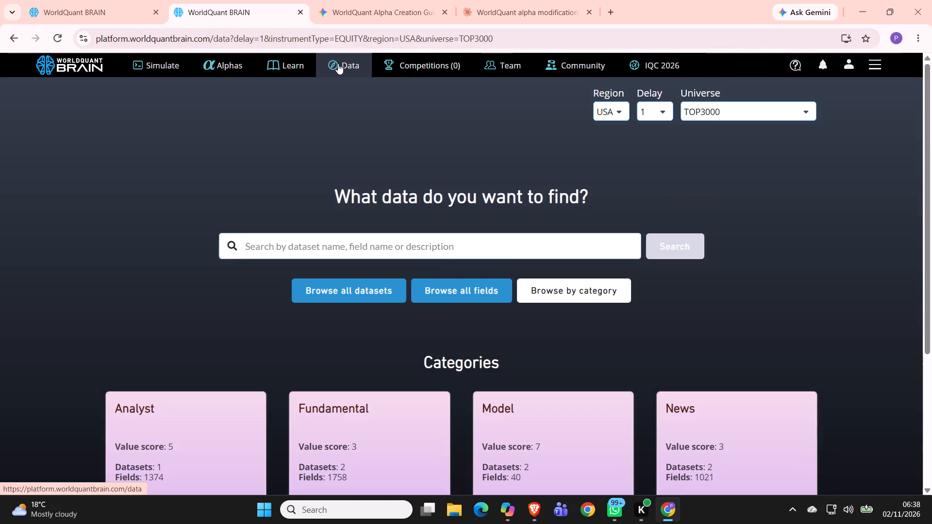
click(378, 294)
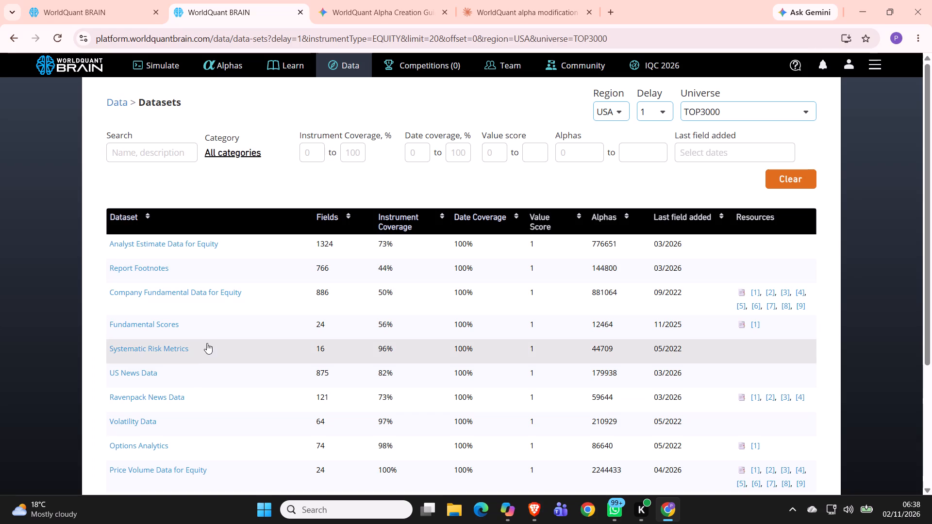
scroll(189, 368, down, 2)
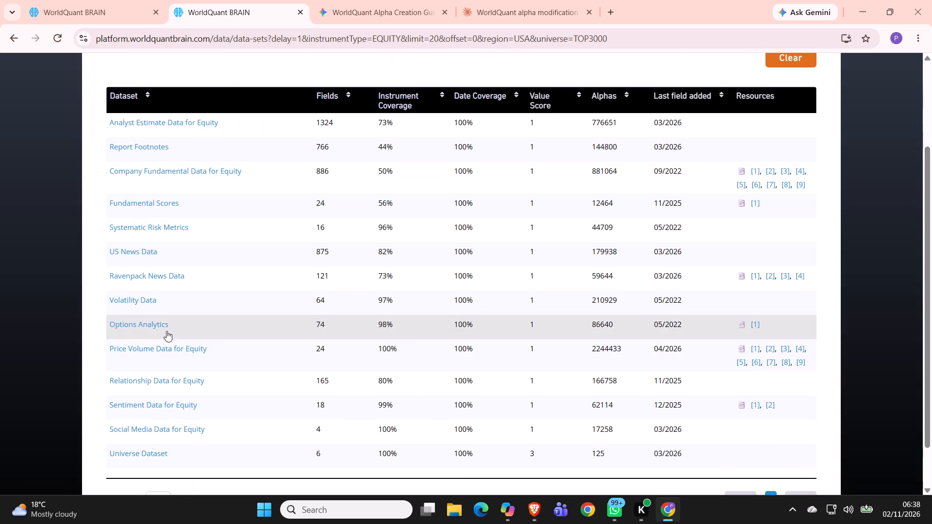
click(159, 345)
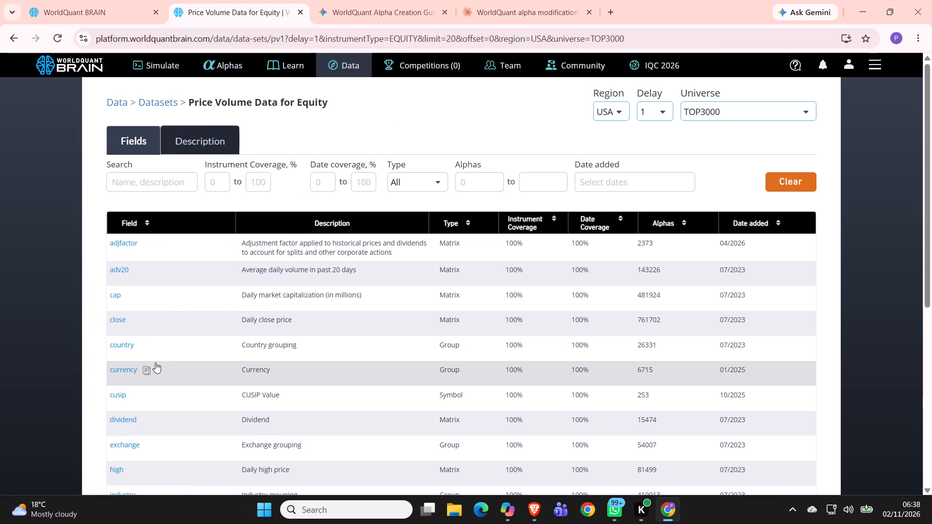
click(142, 370)
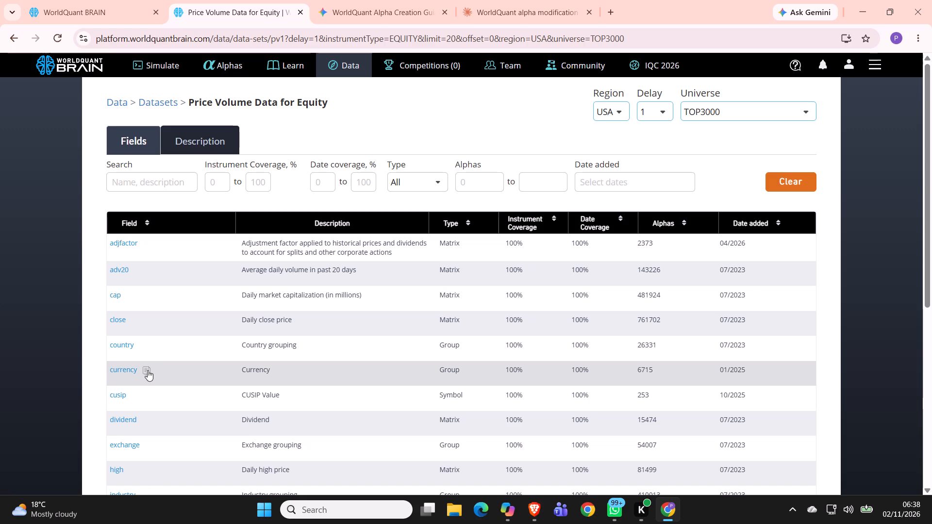
click(149, 366)
click(128, 371)
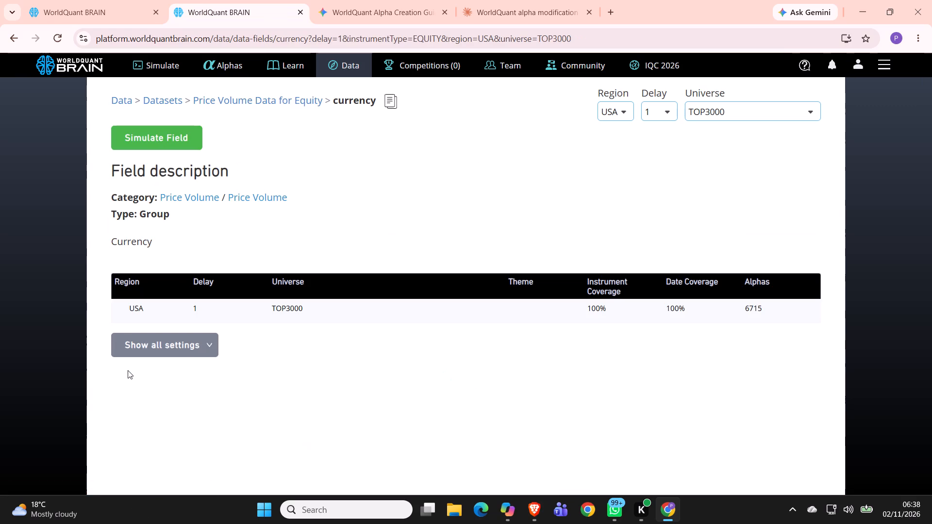
click(206, 344)
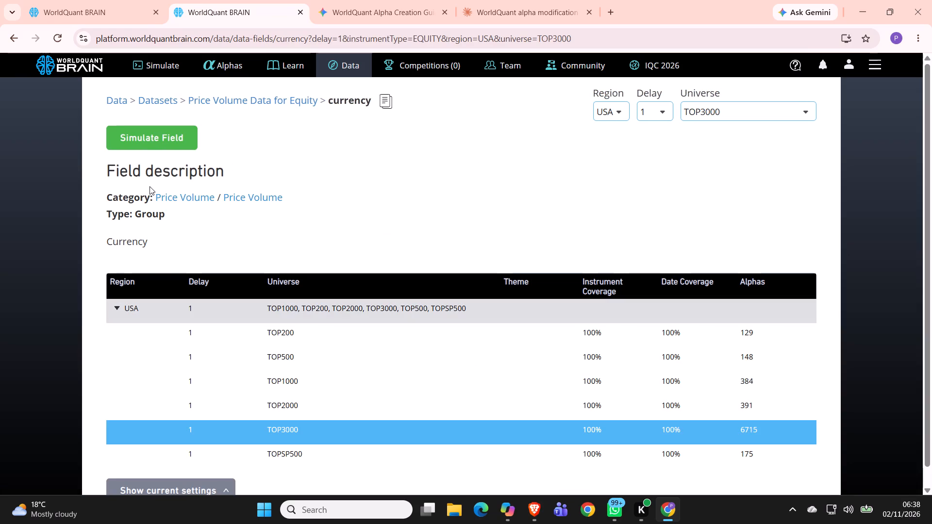
drag(150, 186, 222, 199)
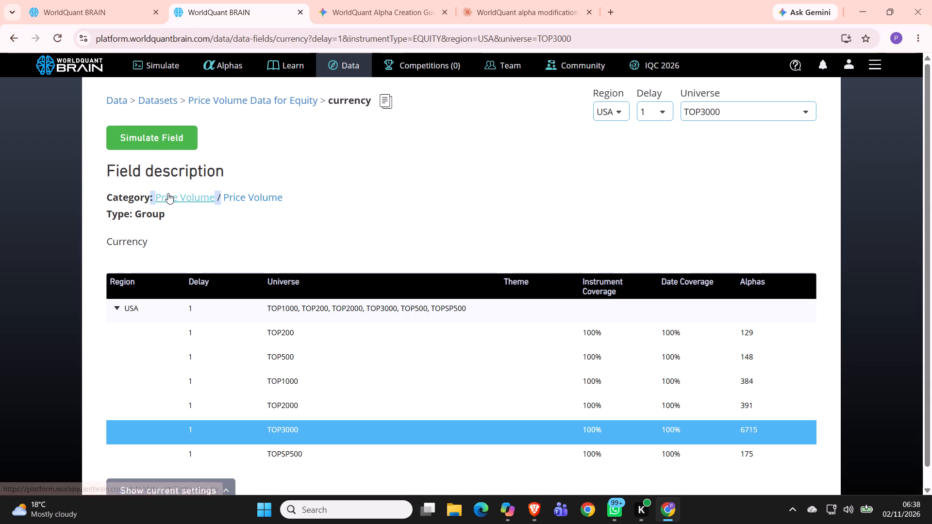
click(170, 136)
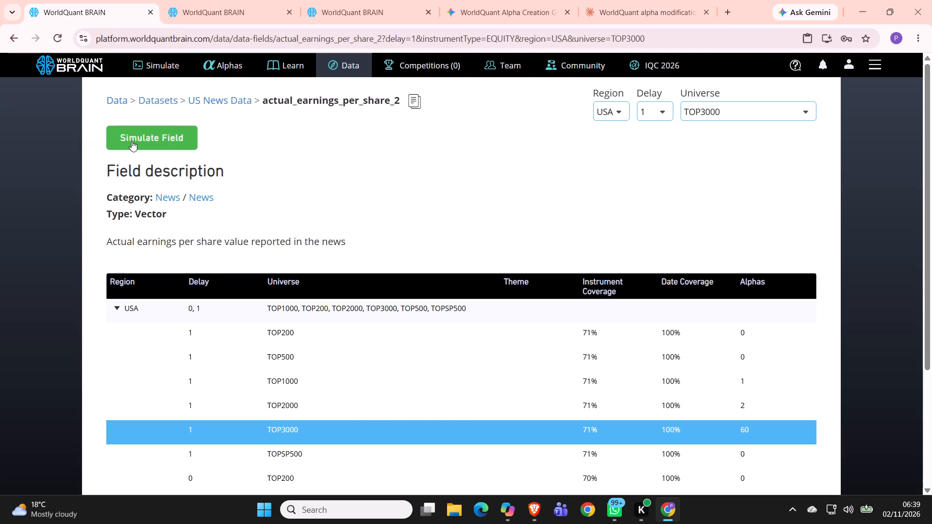
click(165, 69)
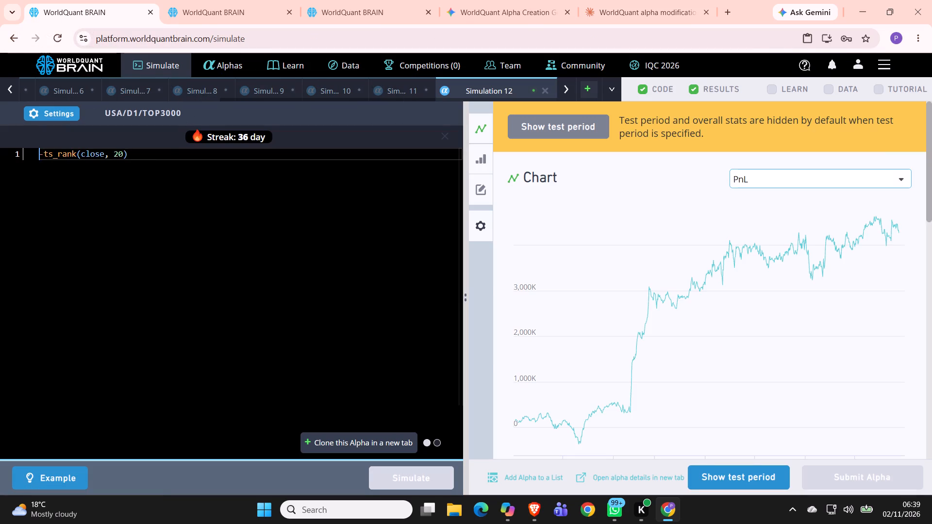
click(166, 153)
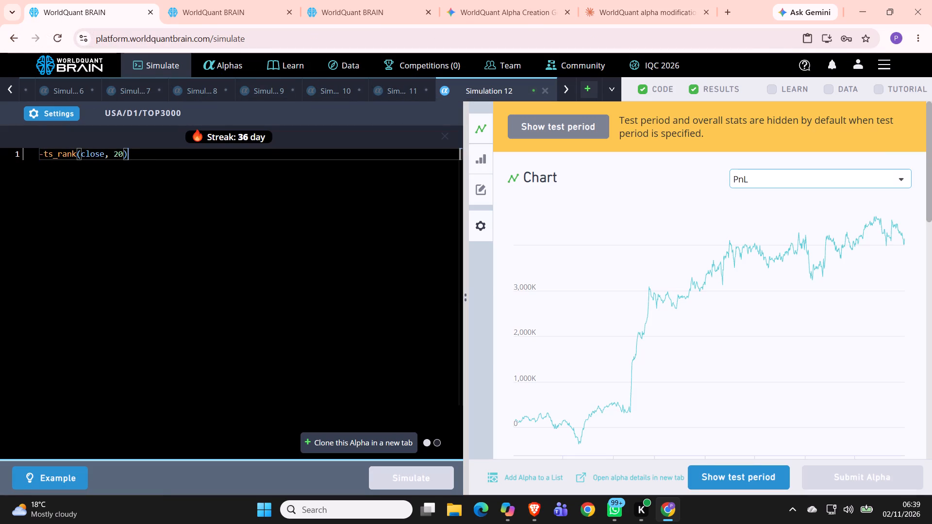
key(BackSpace)
key(BackSpace)
key(BackSpace)
key(BackSpace)
key(BackSpace)
key(BackSpace)
key(BackSpace)
key(BackSpace)
key(BackSpace)
key(BackSpace)
key(BackSpace)
key(BackSpace)
key(BackSpace)
key(BackSpace)
key(BackSpace)
key(BackSpace)
key(BackSpace)
key(BackSpace)
key(BackSpace)
key(BackSpace)
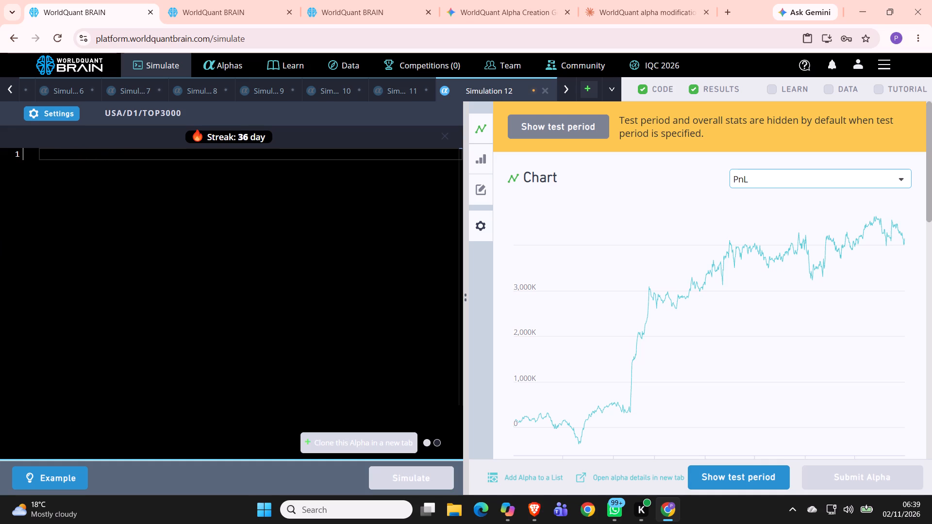
click(60, 160)
right_click(59, 160)
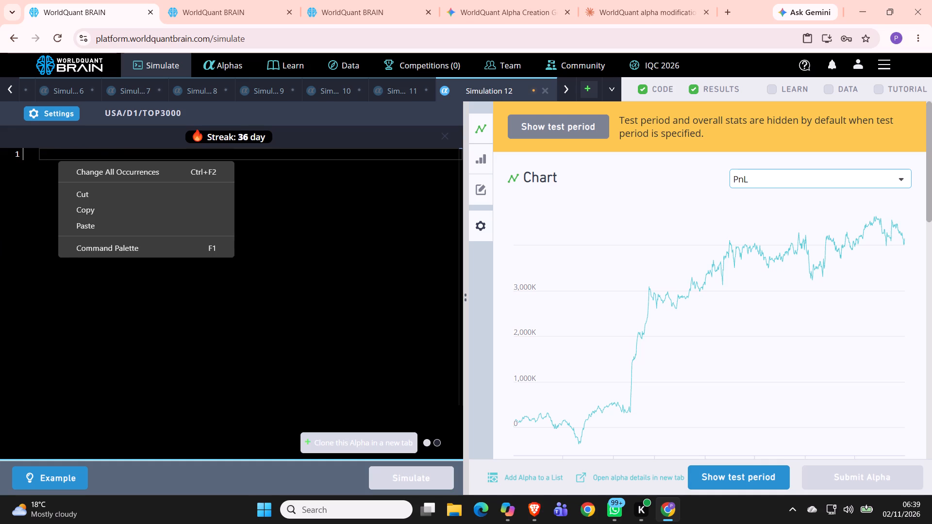
click(99, 224)
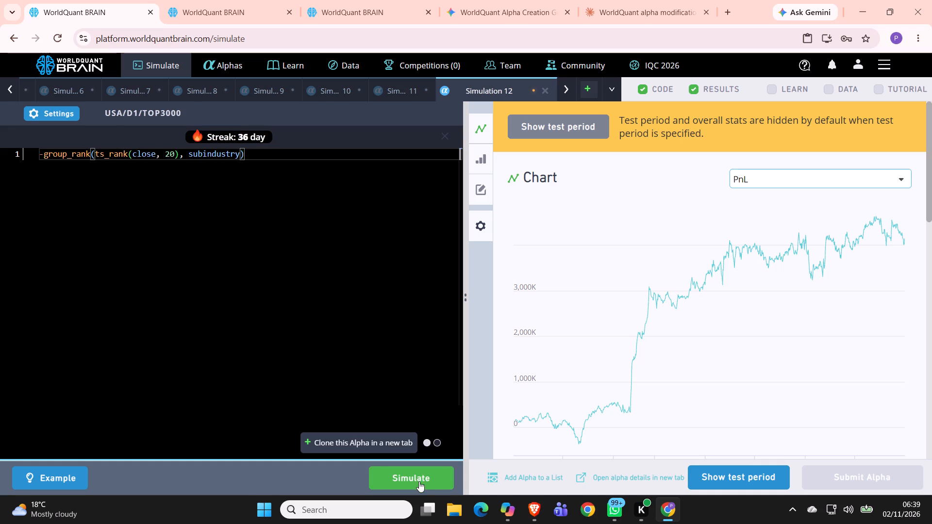
click(418, 480)
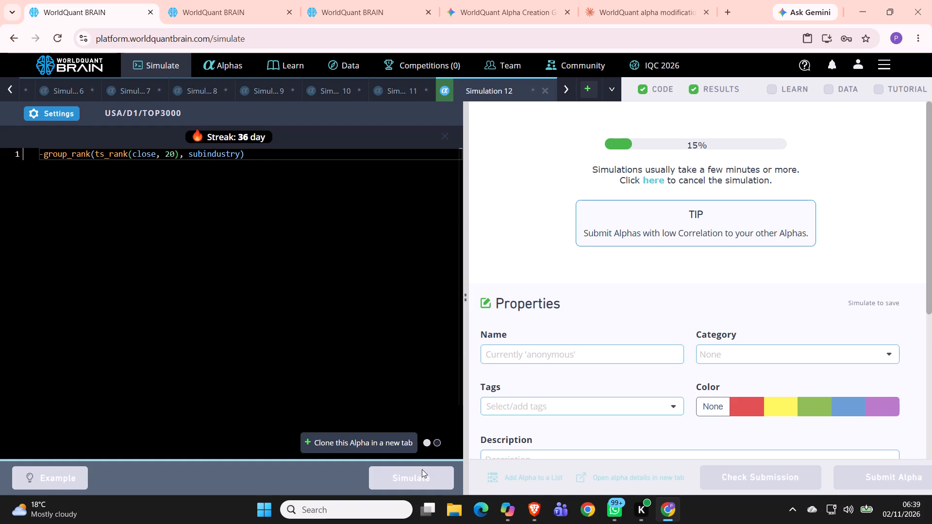
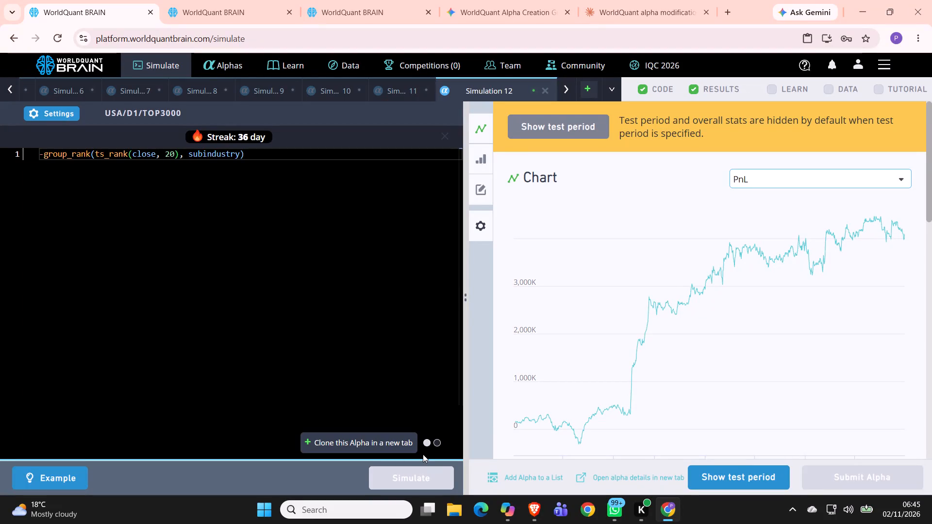
scroll(423, 454, down, 6)
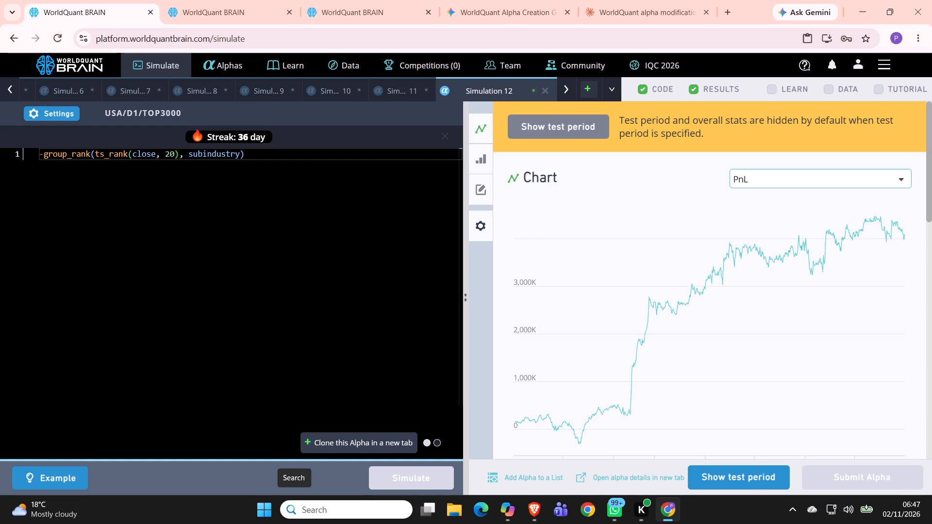
scroll(297, 511, down, 10)
scroll(426, 479, up, 1)
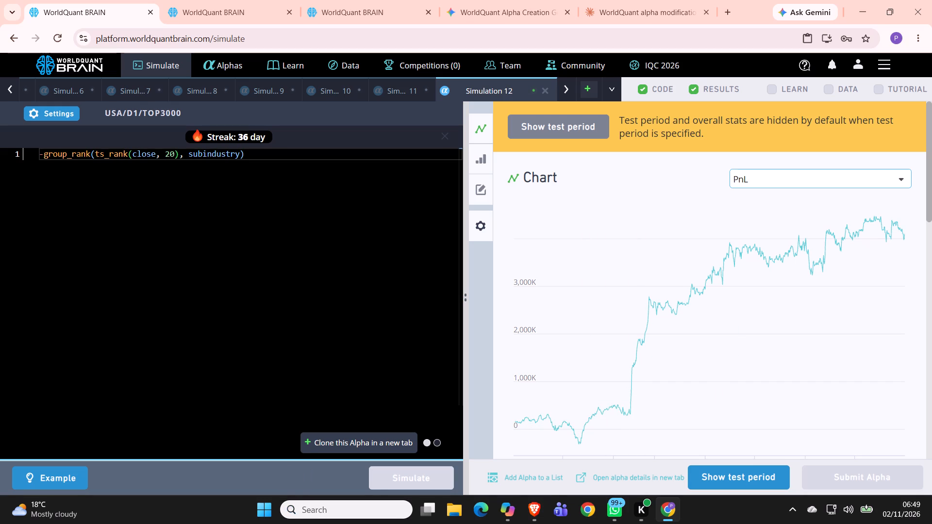
scroll(691, 226, down, 5)
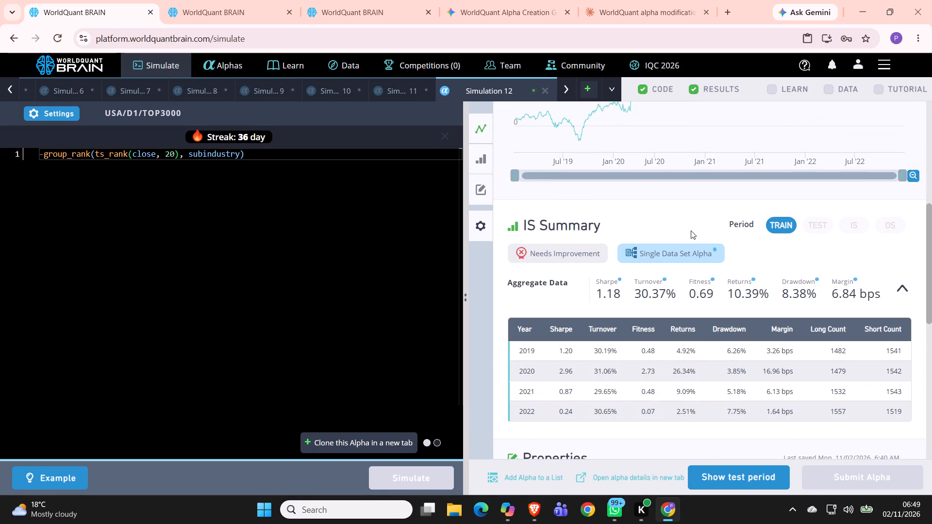
scroll(691, 229, up, 9)
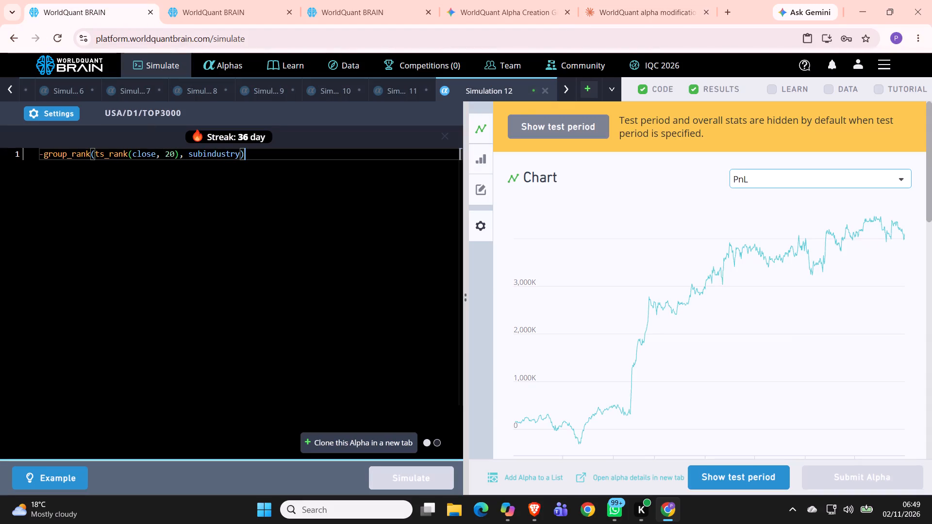
key(BackSpace)
key(BackSpace)
key(BackSpace)
key(BackSpace)
key(BackSpace)
key(BackSpace)
key(BackSpace)
key(BackSpace)
key(BackSpace)
key(BackSpace)
key(BackSpace)
key(BackSpace)
key(BackSpace)
key(BackSpace)
key(BackSpace)
key(BackSpace)
key(BackSpace)
key(BackSpace)
key(BackSpace)
key(BackSpace)
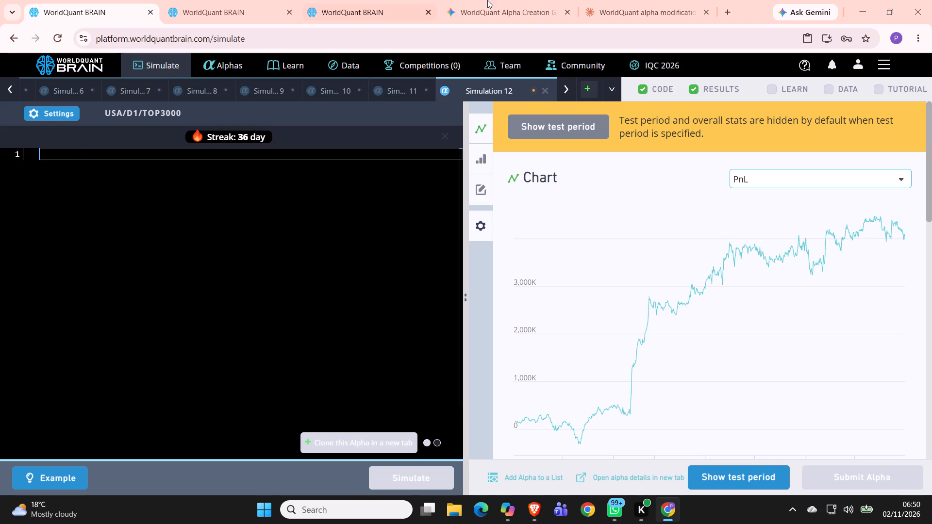
click(108, 164)
click(71, 159)
click(70, 158)
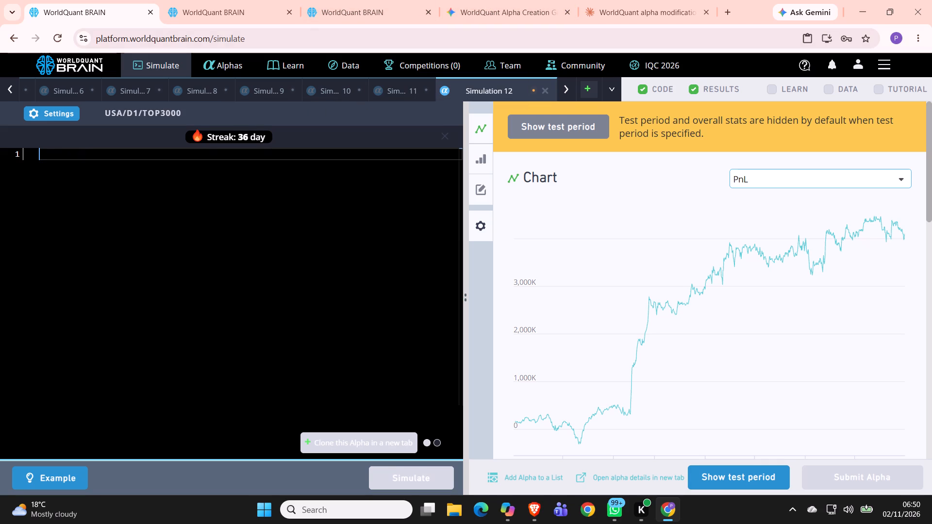
click(69, 154)
click(69, 154)
click(65, 157)
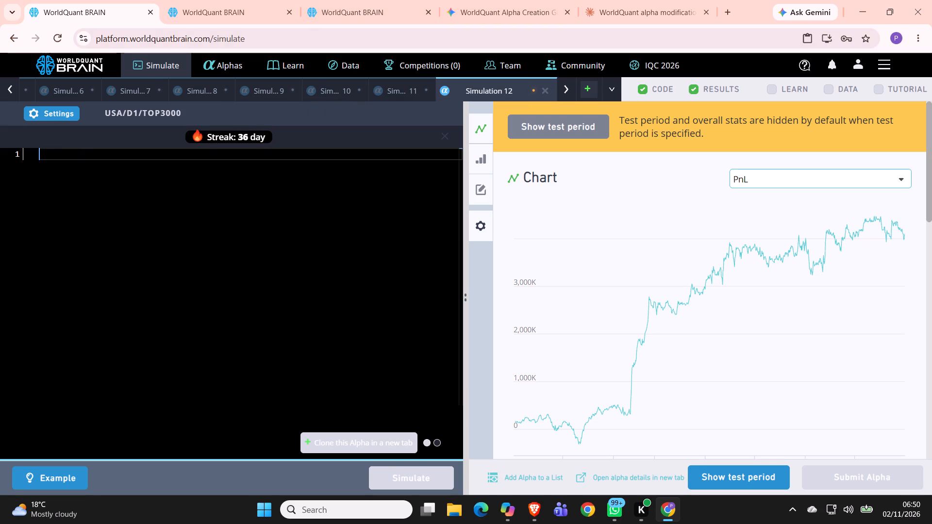
click(65, 157)
click(63, 155)
right_click(61, 153)
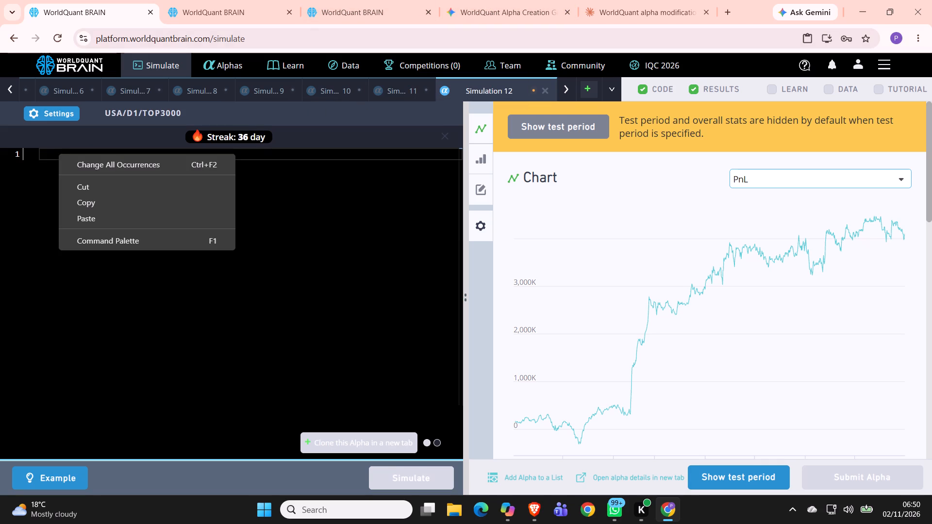
click(83, 216)
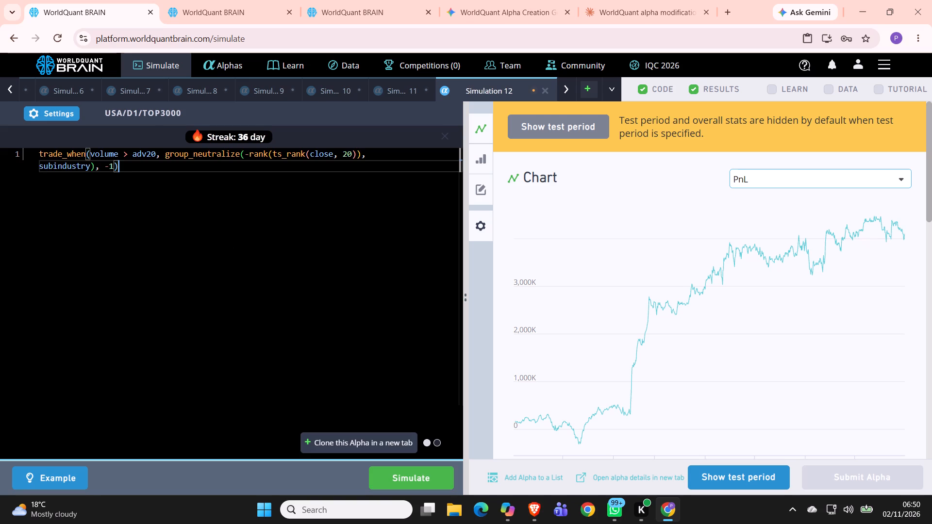
click(417, 476)
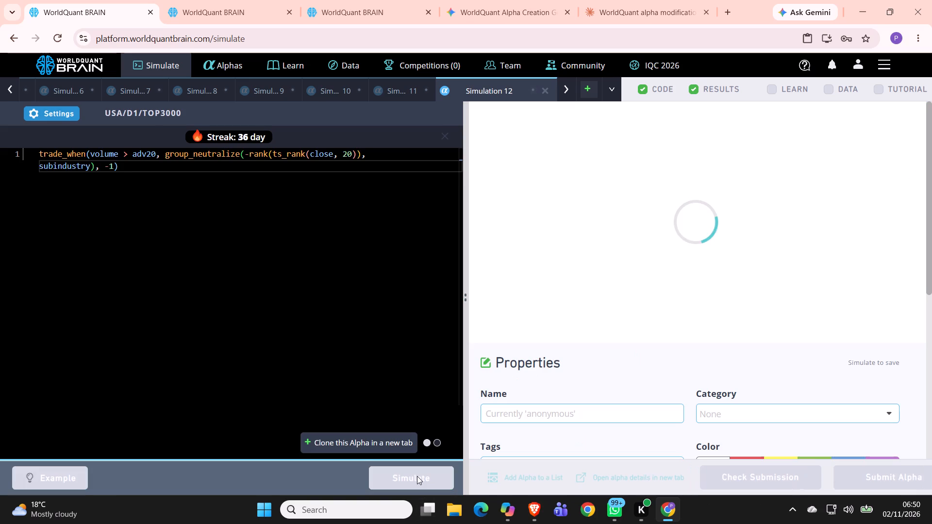
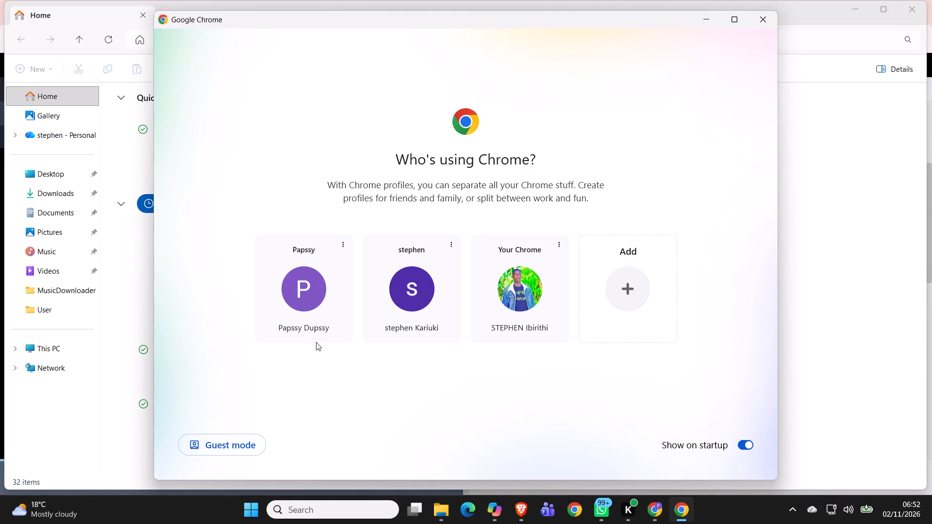
Open the Papssy profile in Chrome to bring back the WorldQuant BRAIN window with Simulation 12.
click(314, 299)
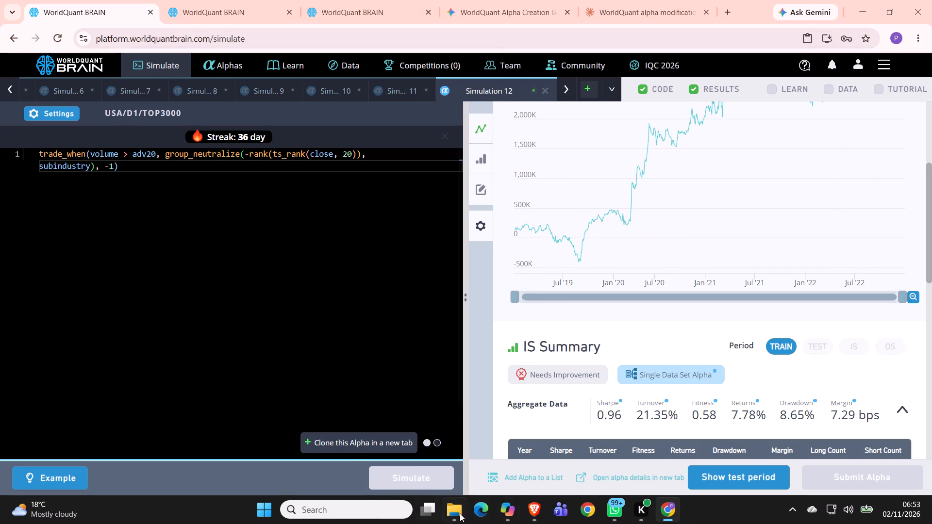
Open a Chrome window for the Your Chrome profile and enter "der" as the start of a web search.
click(590, 512)
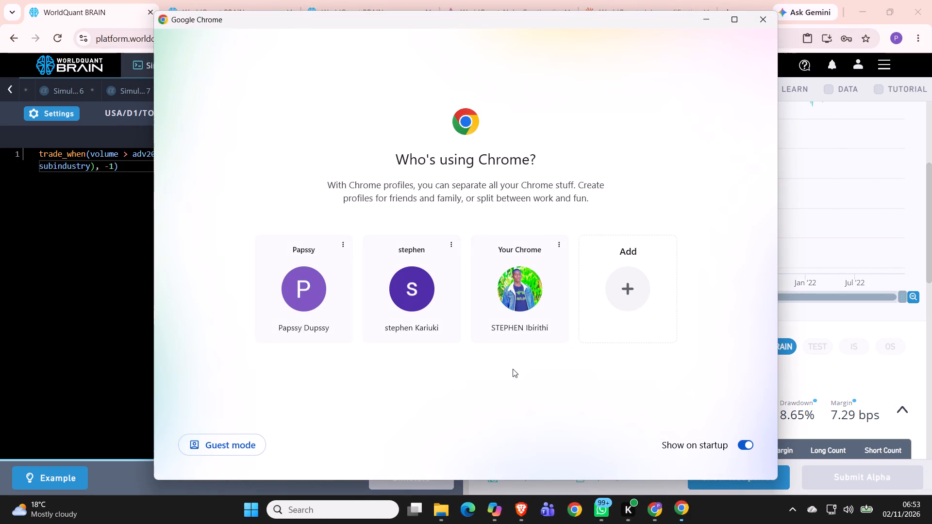
click(493, 299)
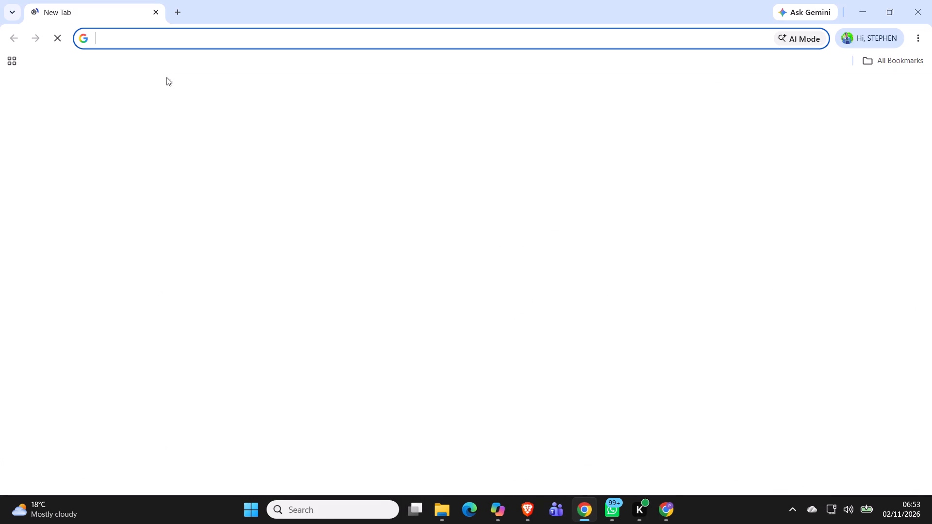
click(153, 39)
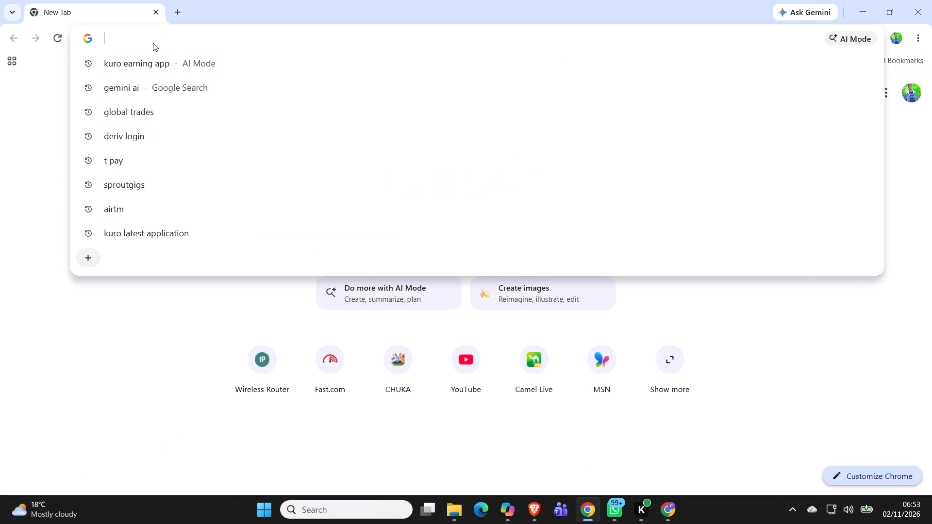
key(d)
key(e)
key(r)
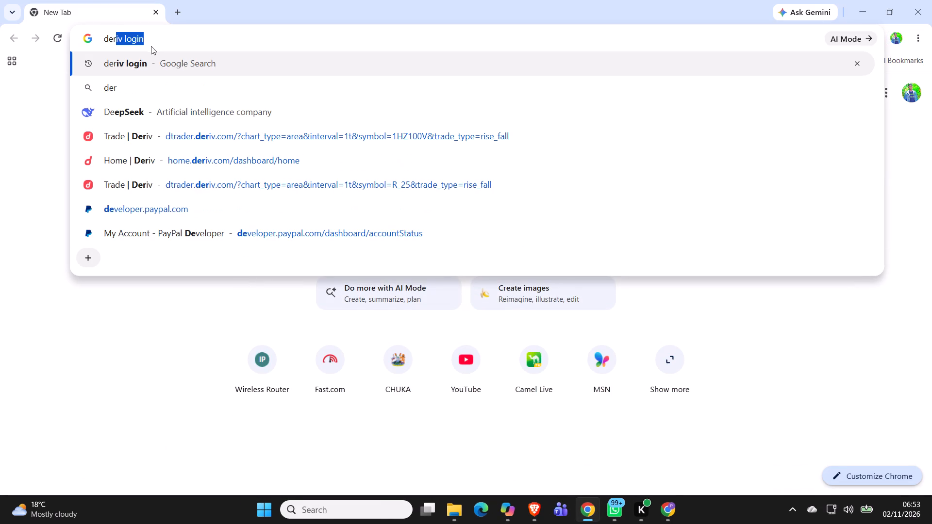
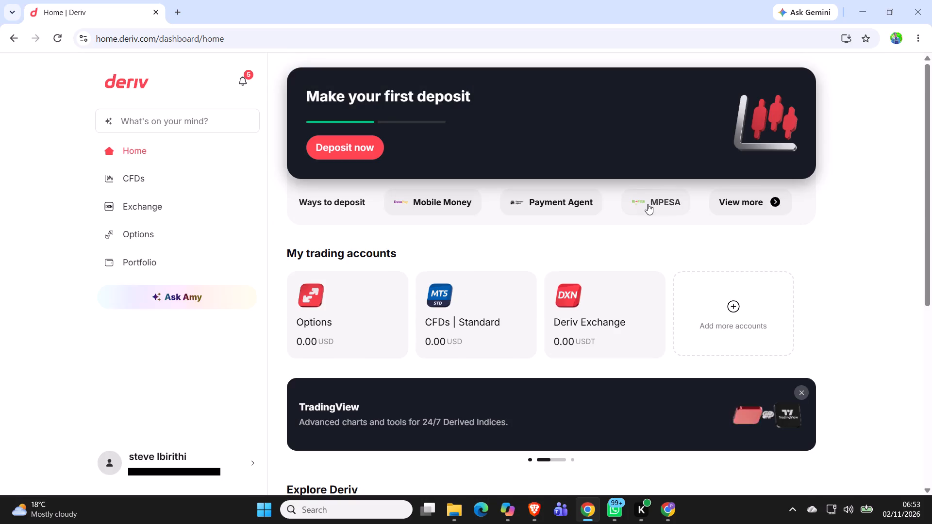
Start an MPESA deposit in USD on Deriv and choose the Mobile Money payment method.
click(648, 204)
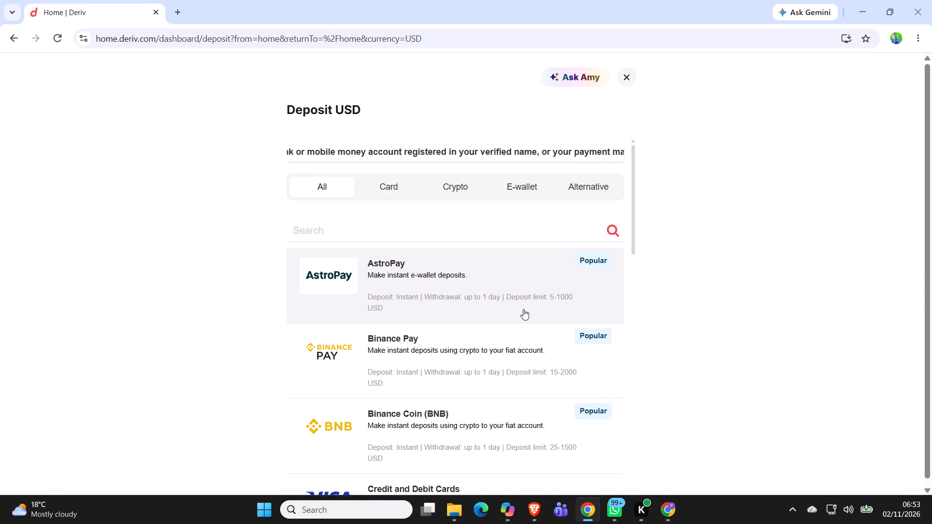
scroll(505, 308, down, 2)
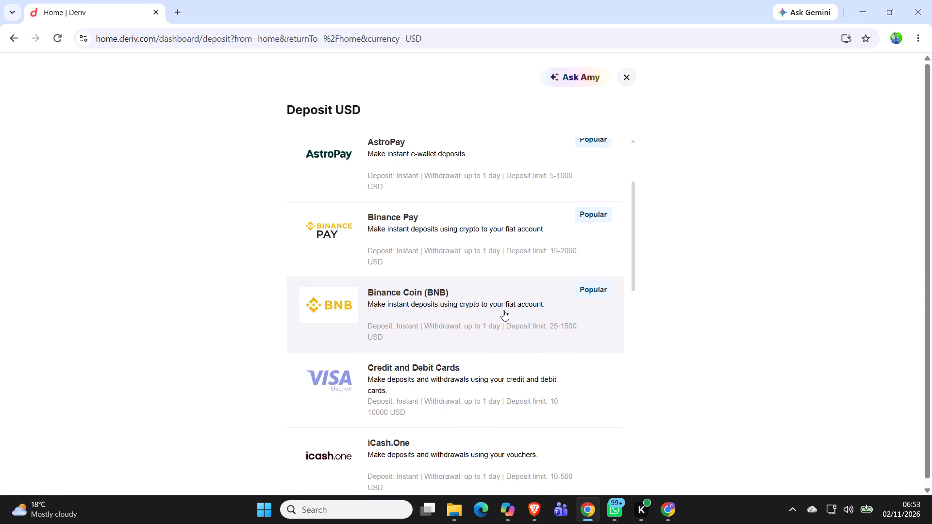
scroll(503, 310, down, 2)
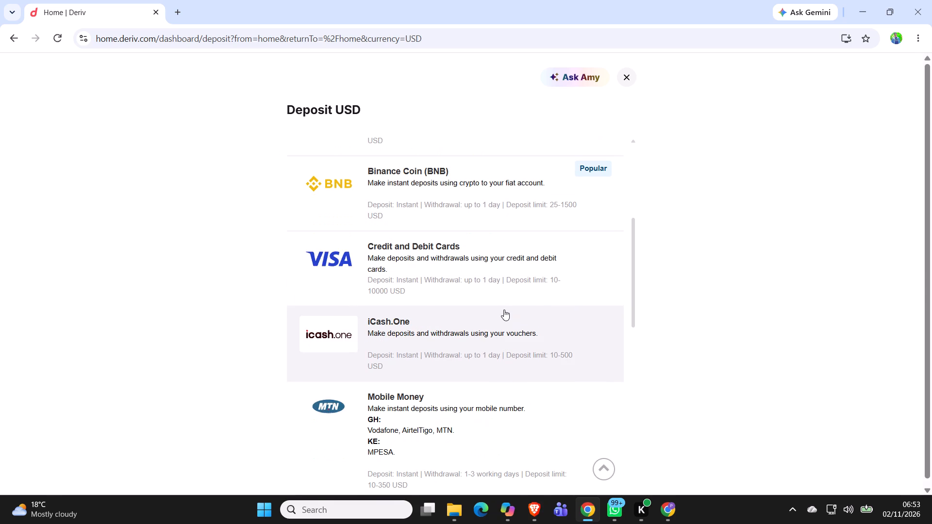
scroll(504, 310, down, 1)
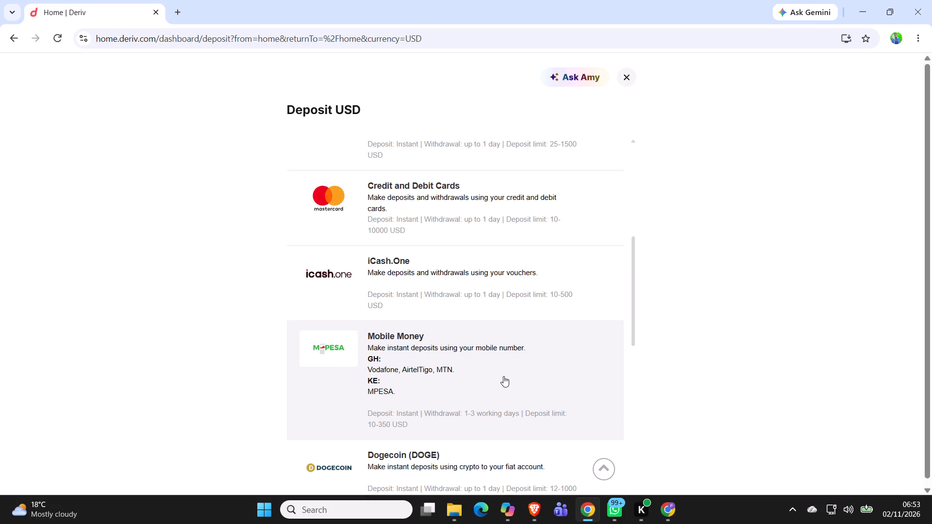
click(503, 376)
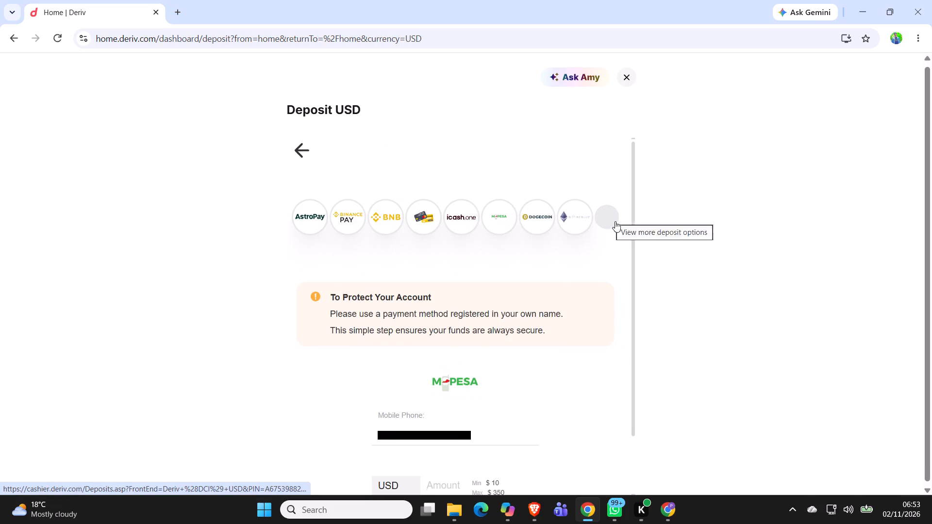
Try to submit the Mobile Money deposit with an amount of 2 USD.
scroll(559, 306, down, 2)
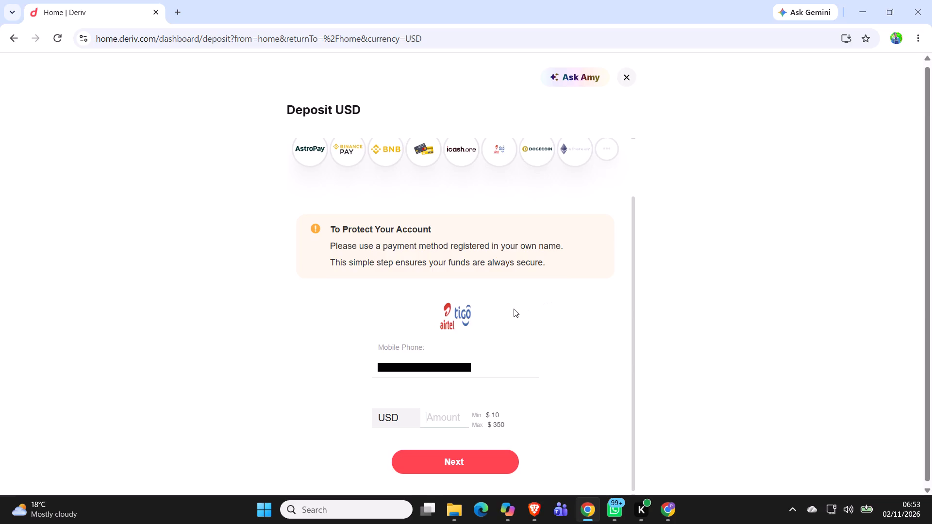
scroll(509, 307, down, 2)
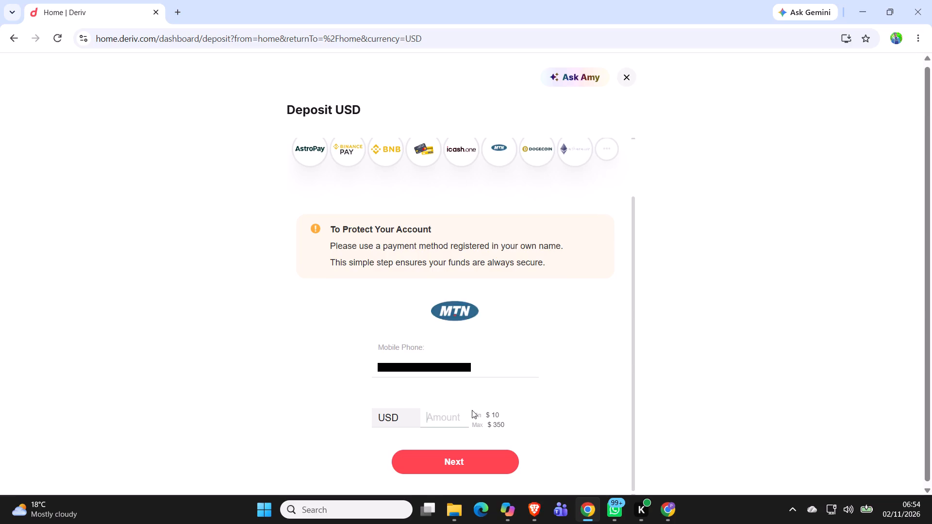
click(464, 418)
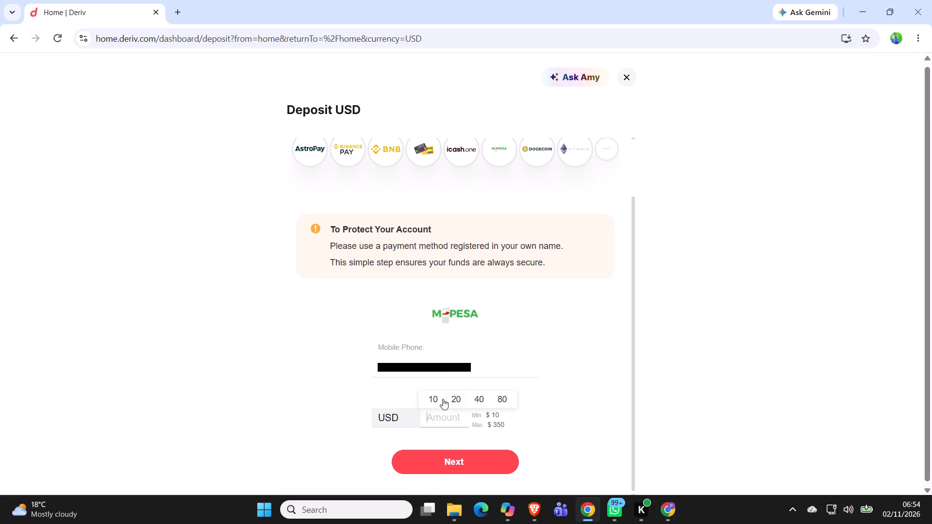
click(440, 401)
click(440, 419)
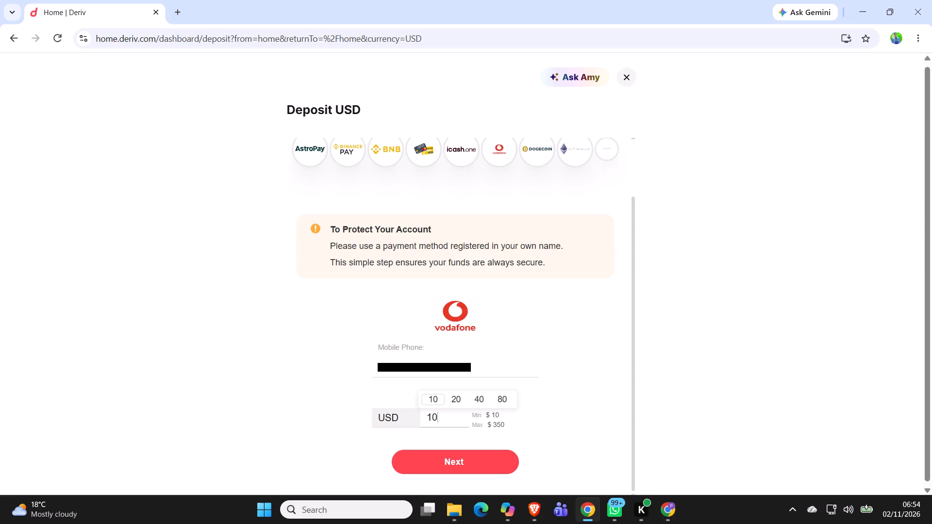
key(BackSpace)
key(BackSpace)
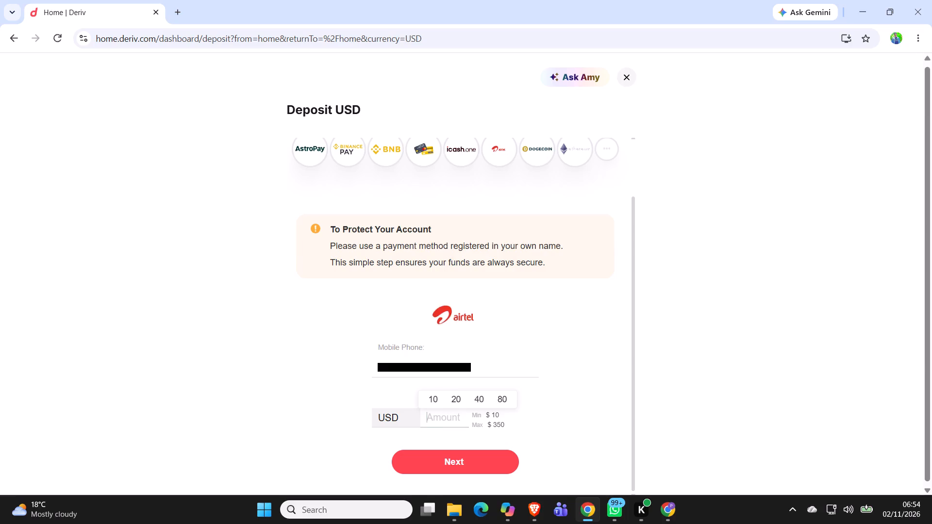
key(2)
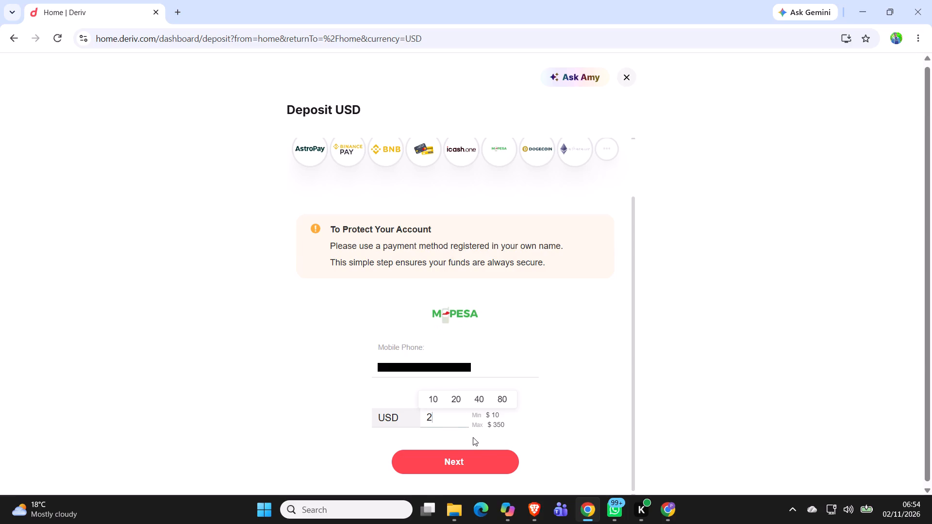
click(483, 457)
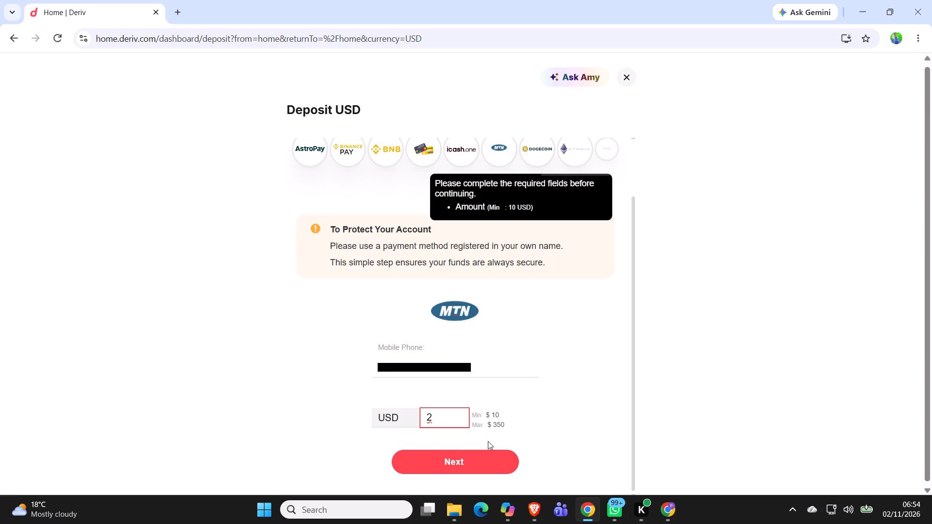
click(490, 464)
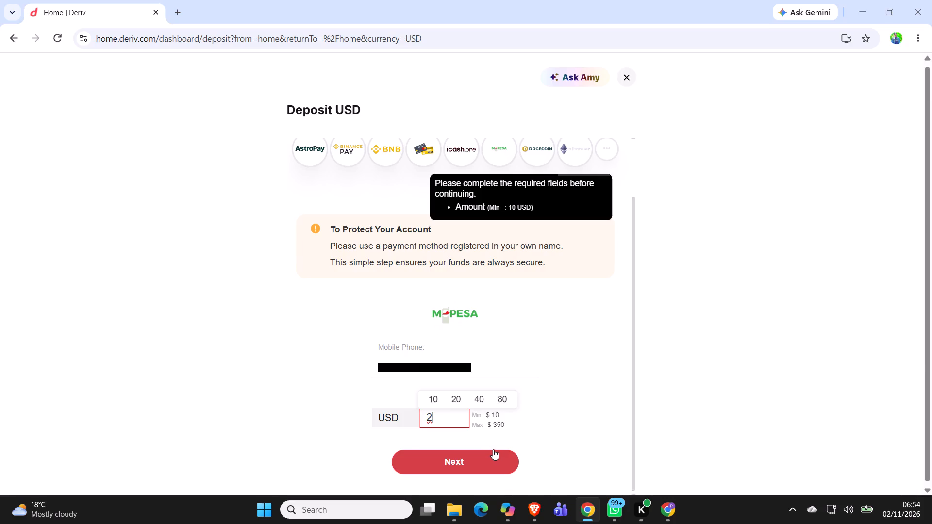
key(BackSpace)
key(1)
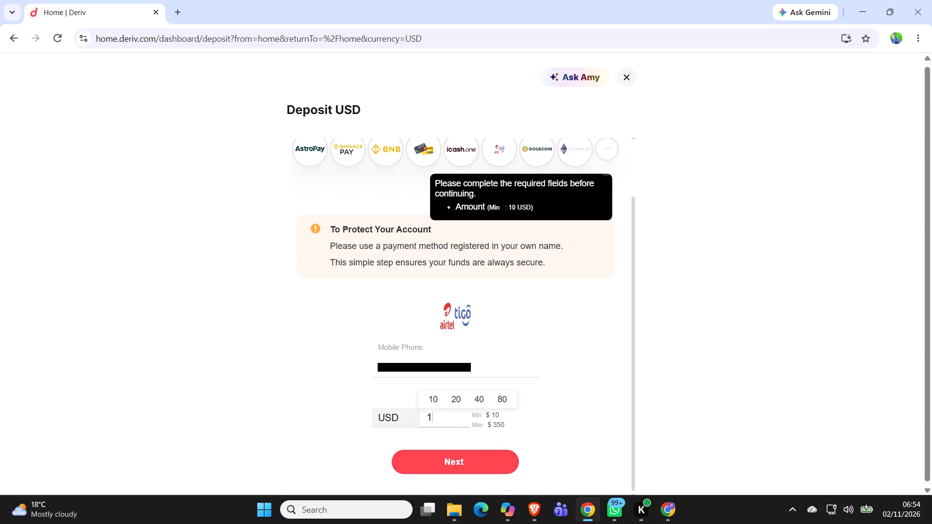
key(0)
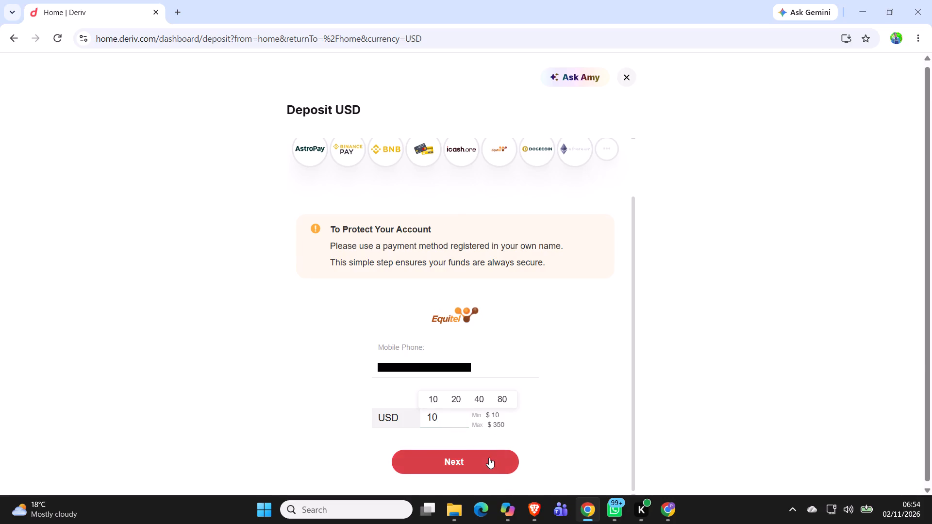